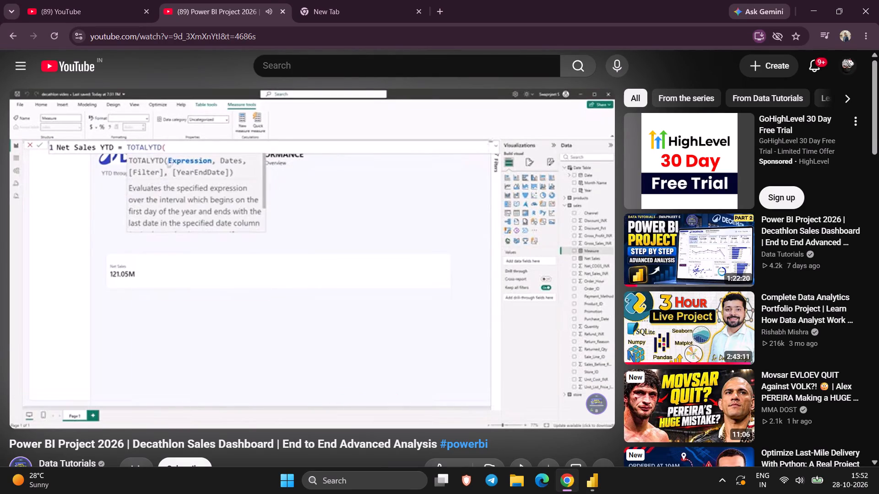
# Skip ahead in the Power BI tutorial video to the TOTALYTD formula of the Net Sales YTD measure and pause it.
pyautogui.press('space')
pyautogui.press('space')
pyautogui.press('Right')
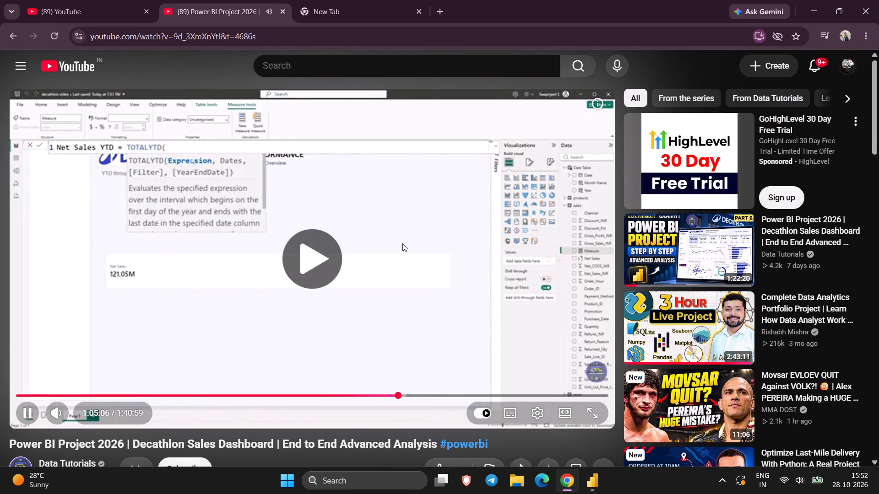
pyautogui.press('Right')
pyautogui.press('space')
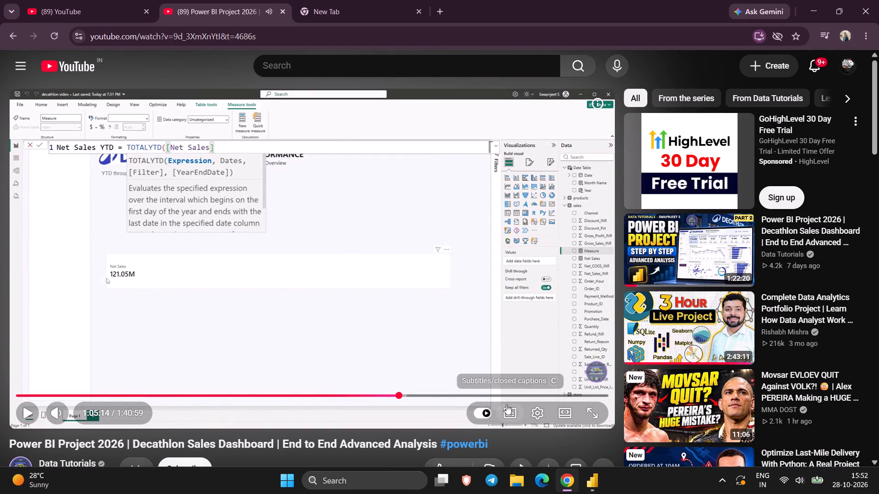
# Switch to Power BI Desktop and open the report page in Report view.
pyautogui.click(593, 484)
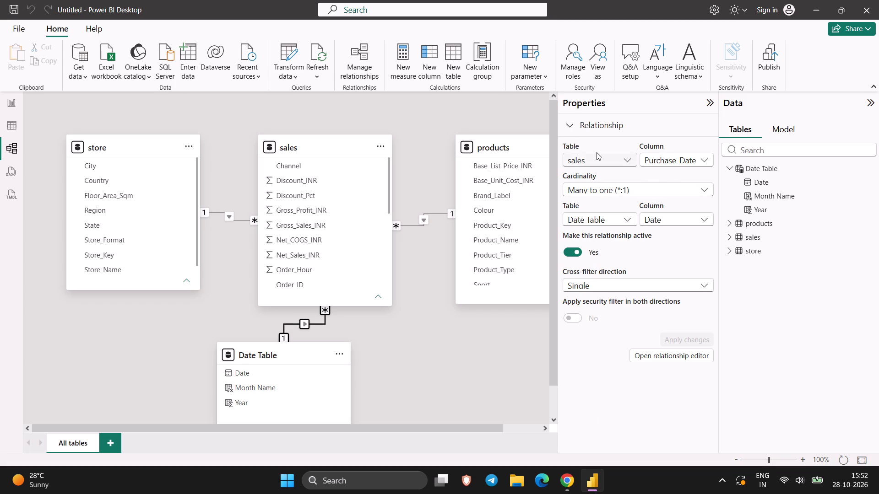
pyautogui.click(2, 107)
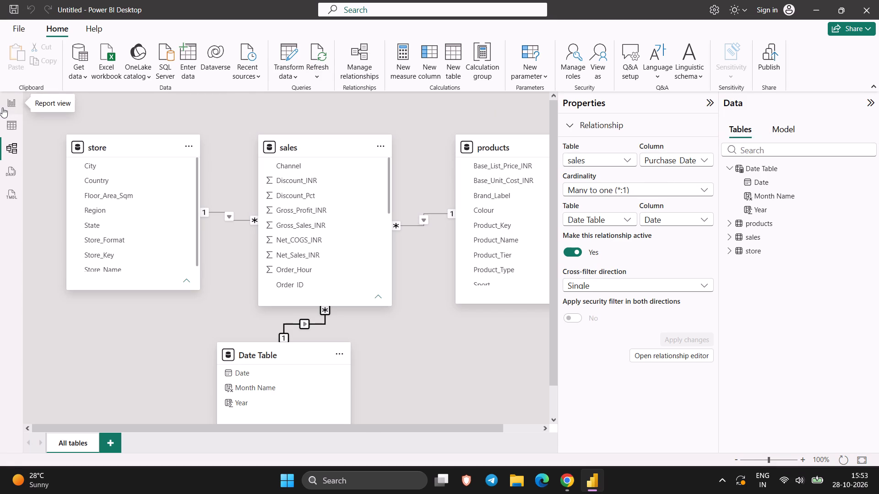
pyautogui.click(16, 133)
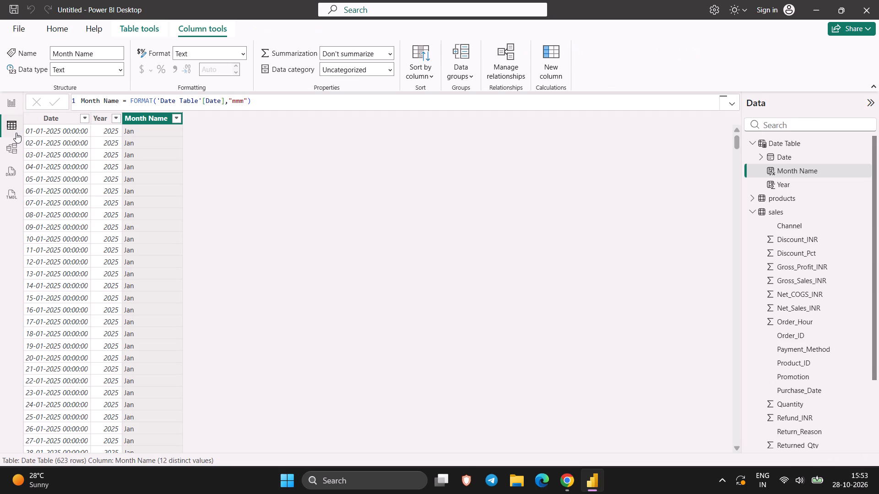
pyautogui.click(12, 102)
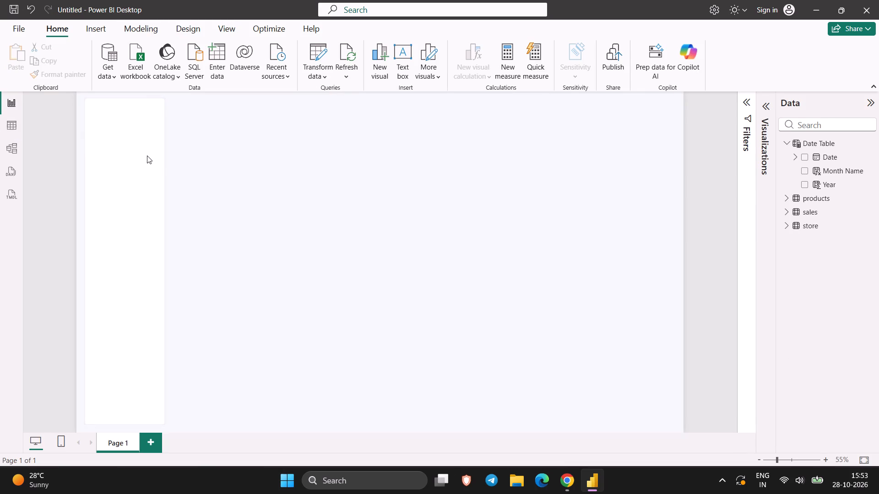
# Start a new measure in the sales table and name it Net Sales, glancing back at the tutorial video for reference.
pyautogui.click(817, 226)
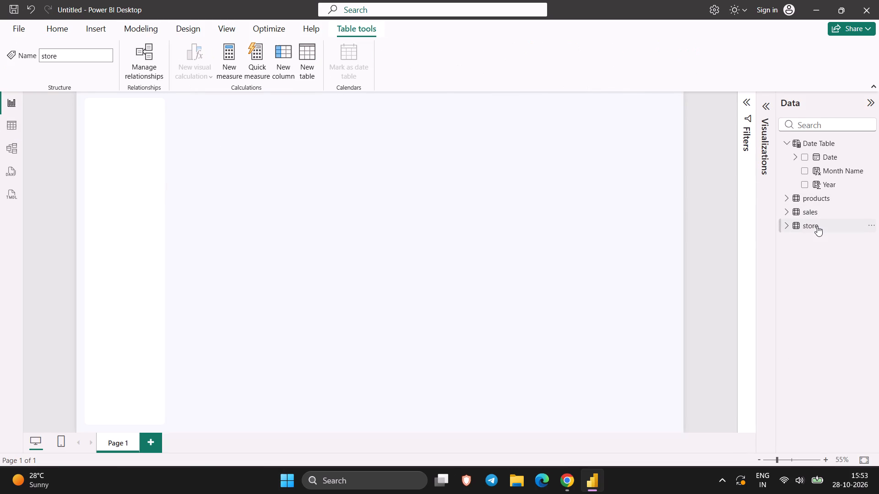
pyautogui.click(816, 213)
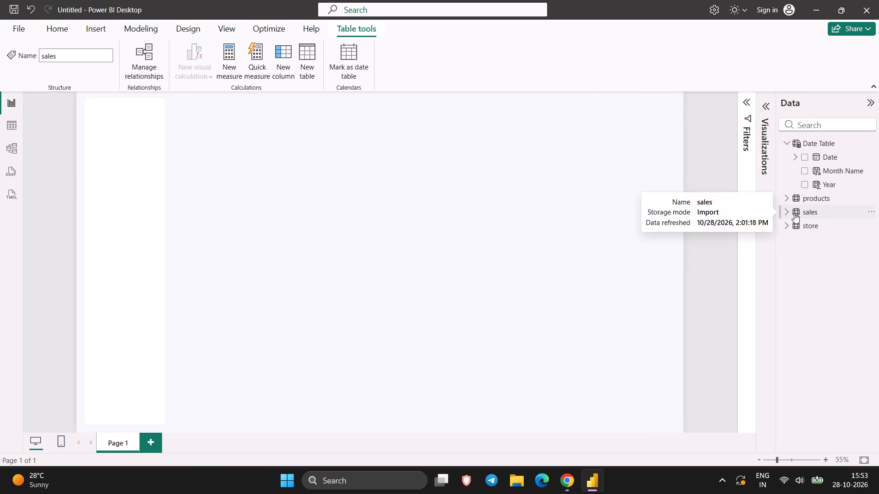
pyautogui.click(787, 208)
pyautogui.scroll(-5, 847, 265)
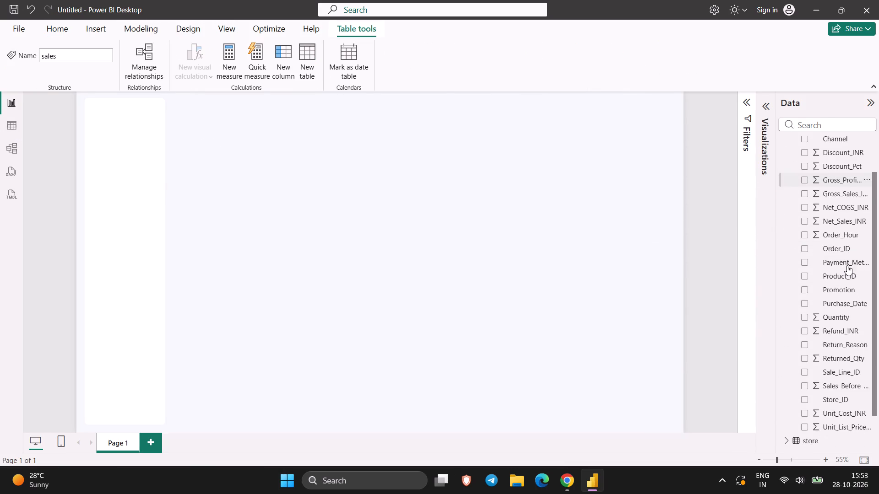
pyautogui.scroll(2, 847, 265)
pyautogui.rightClick(822, 210)
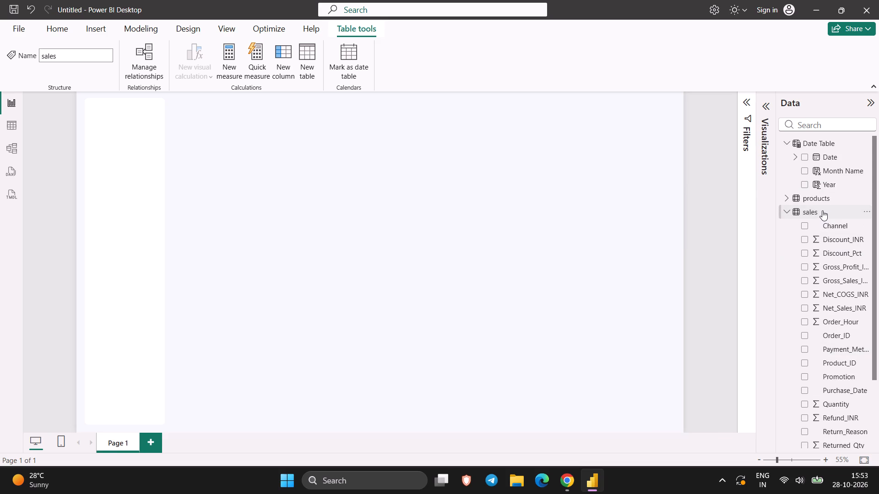
pyautogui.click(793, 234)
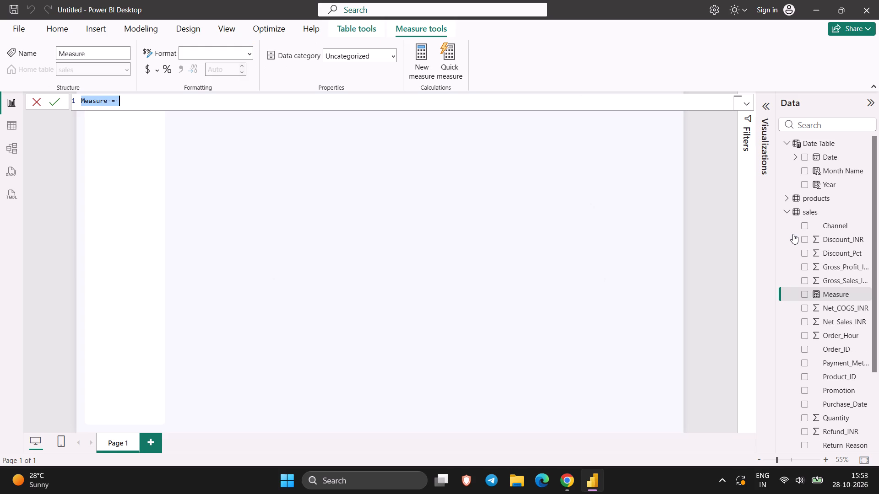
pyautogui.write('Nw=')
pyautogui.press('BackSpace')
pyautogui.press('BackSpace')
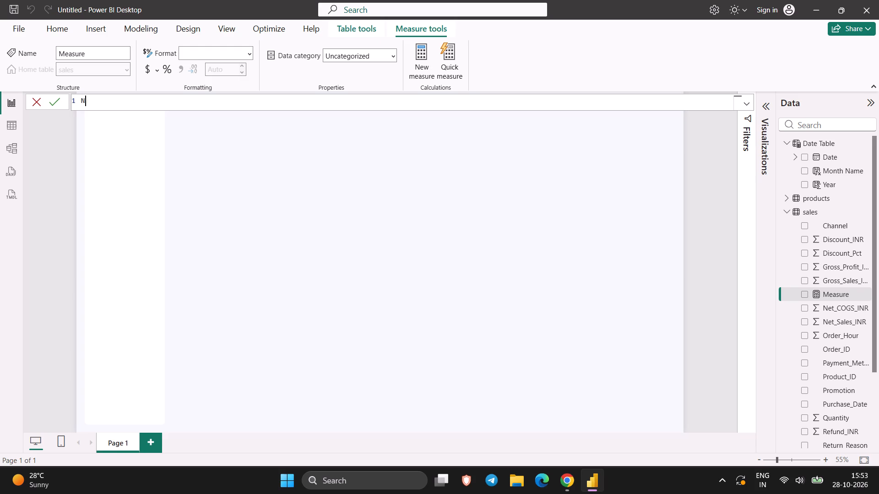
pyautogui.write('et Sales')
pyautogui.scroll(-2, 793, 234)
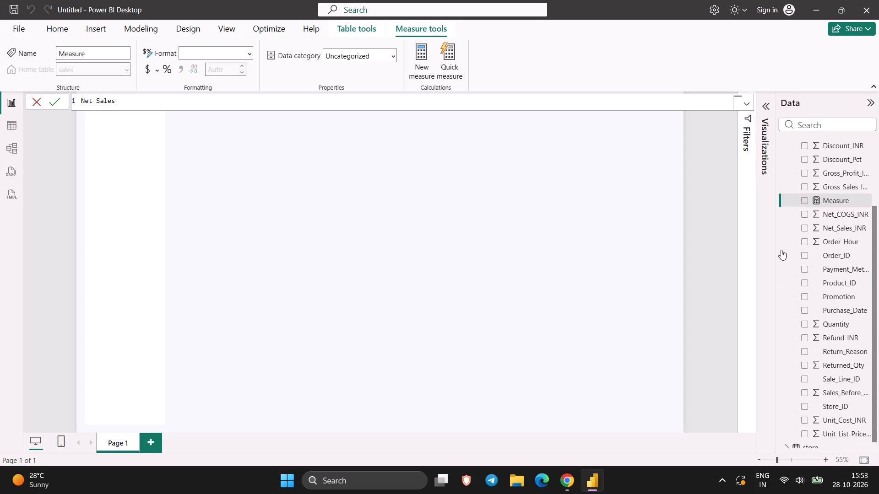
pyautogui.click(574, 478)
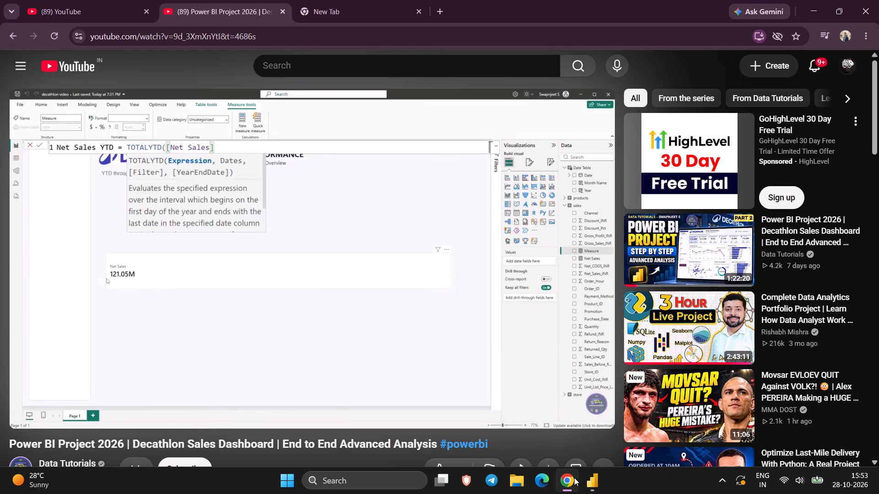
pyautogui.click(574, 478)
# Define the Net Sales measure as SUM(sales[Net_Sales_INR]) and commit the formula.
pyautogui.press('space')
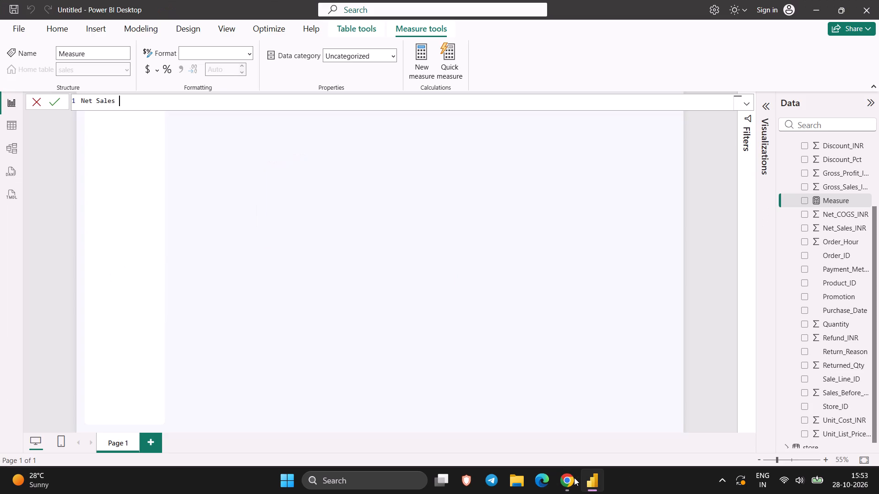
pyautogui.write('= sm')
pyautogui.press('BackSpace')
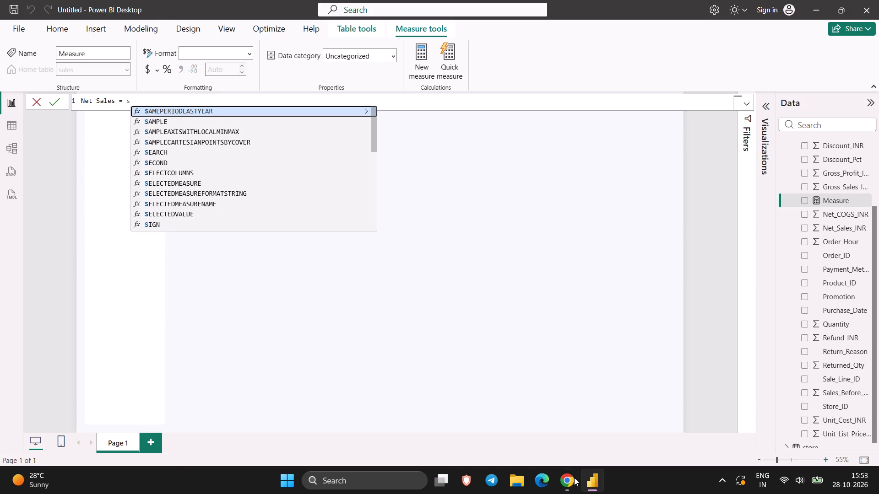
pyautogui.press('u')
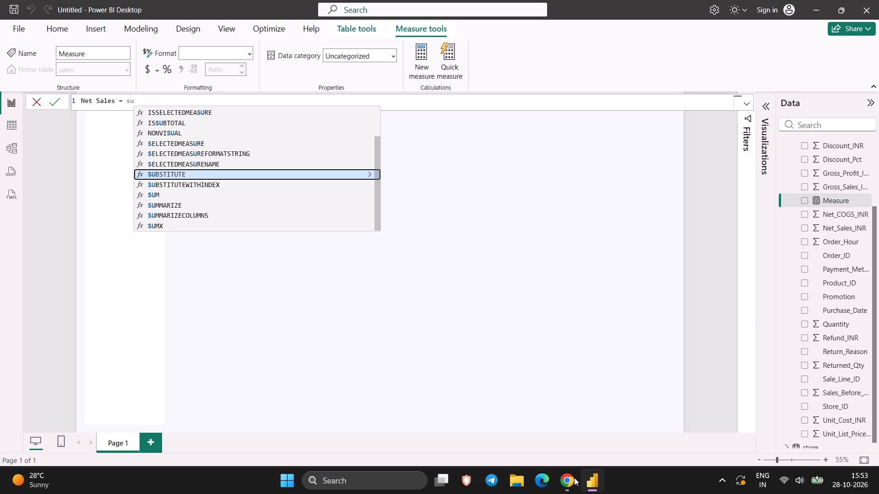
pyautogui.press('Down')
pyautogui.press('Down')
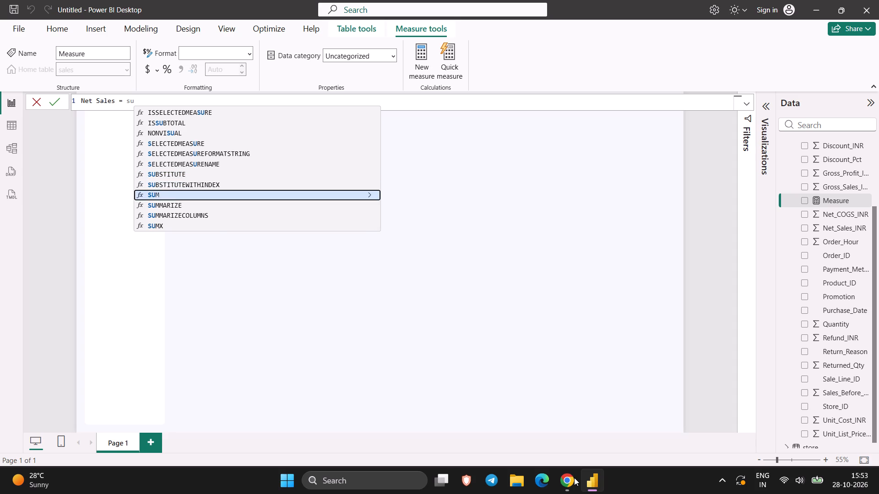
pyautogui.press('Return')
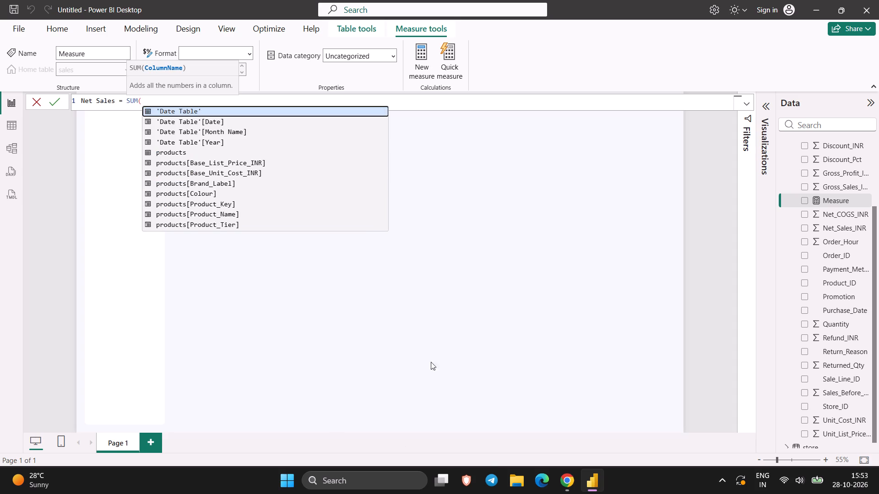
pyautogui.scroll(-4, 254, 197)
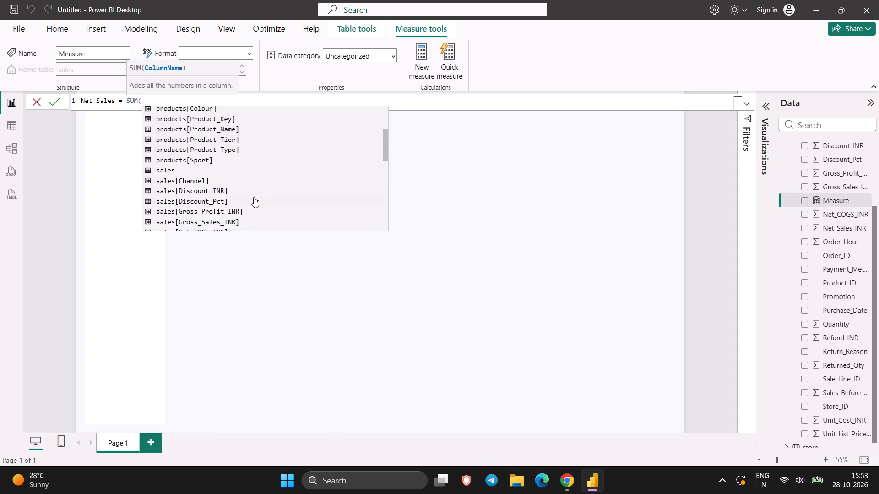
pyautogui.scroll(-2, 254, 197)
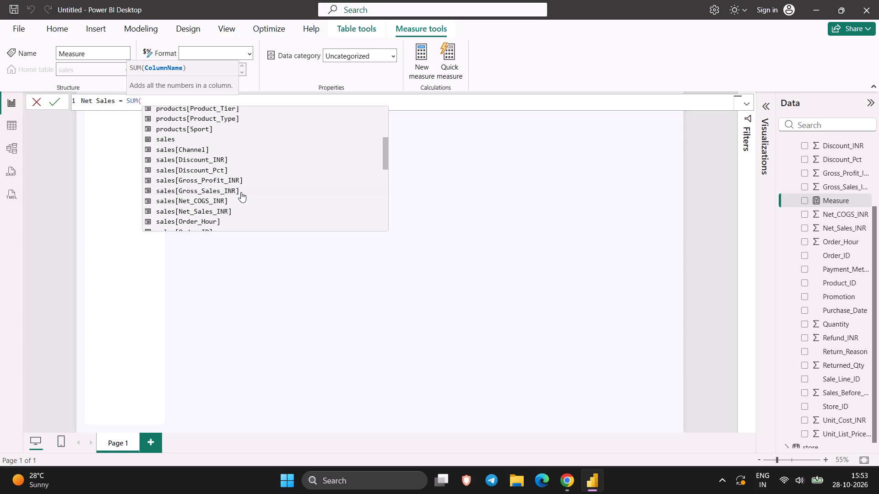
pyautogui.scroll(-1, 241, 192)
pyautogui.click(224, 179)
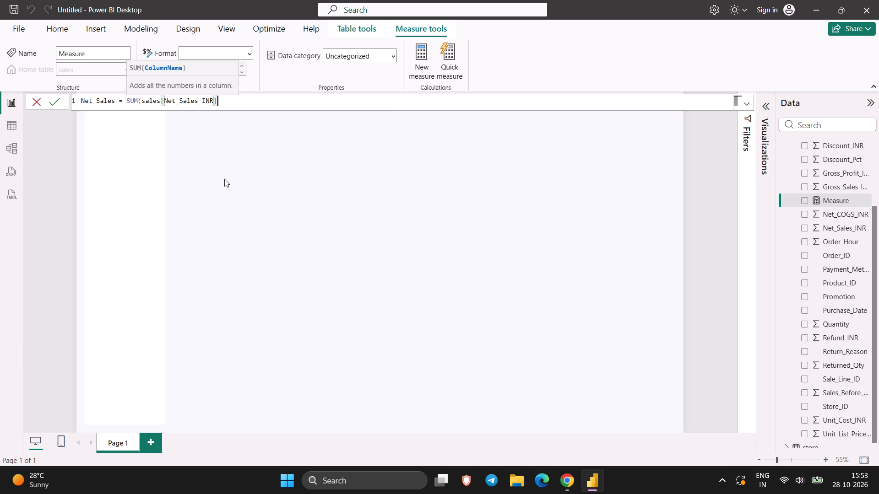
pyautogui.hotkey('shift', ')')
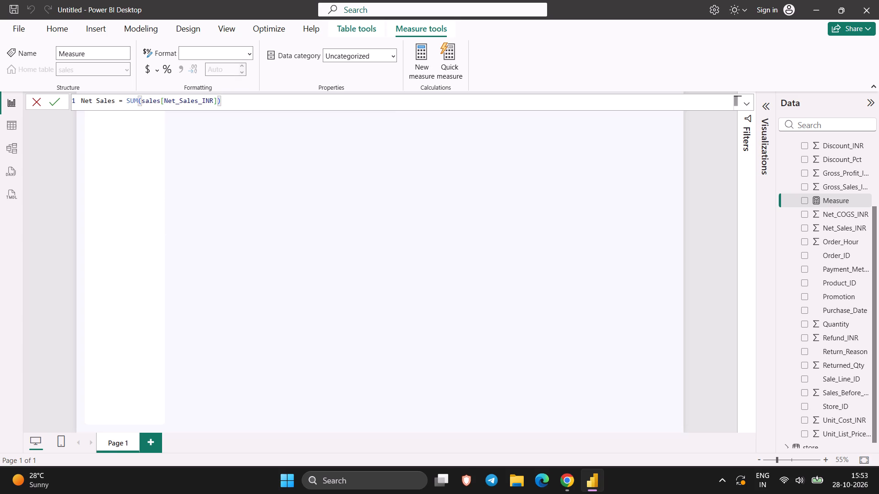
pyautogui.press('Return')
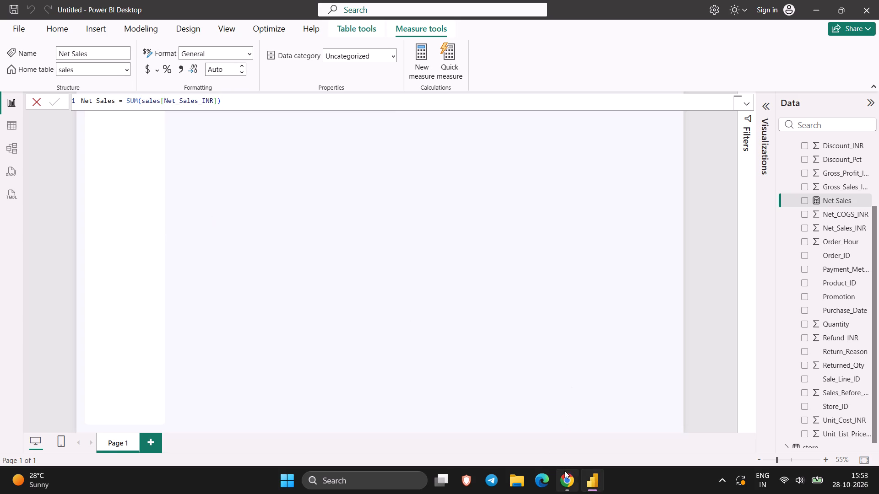
# Switch to the tutorial video in Chrome, rewind to where the Net Sales measure is written and review the part that follows.
pyautogui.click(566, 475)
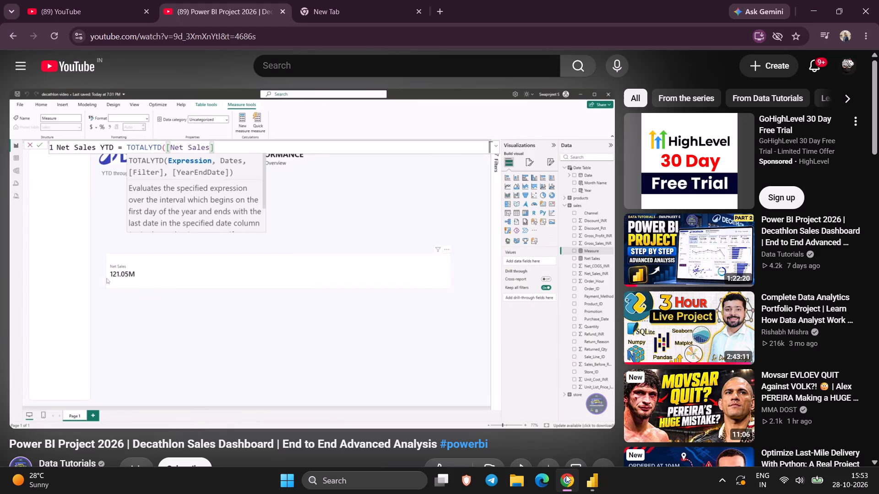
pyautogui.press('space')
pyautogui.press('space')
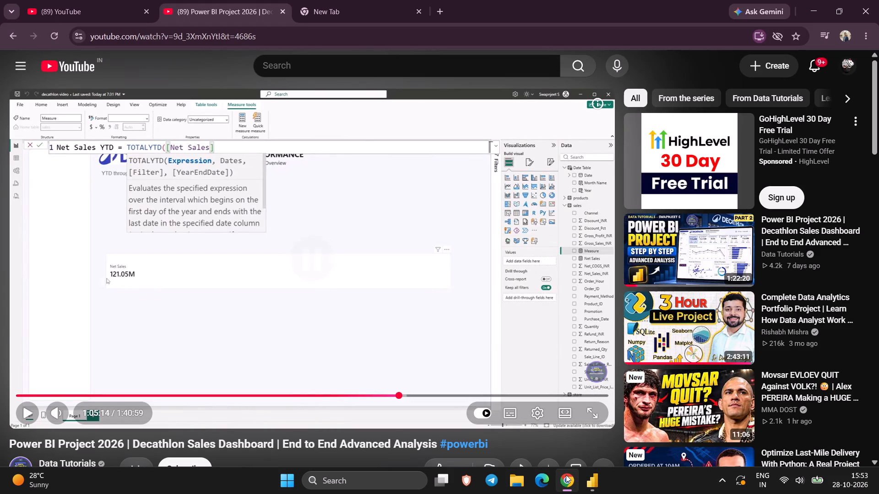
pyautogui.press('Left')
pyautogui.press('Left')
pyautogui.press('Left')
pyautogui.press('Left')
pyautogui.press('Left')
pyautogui.press('Left')
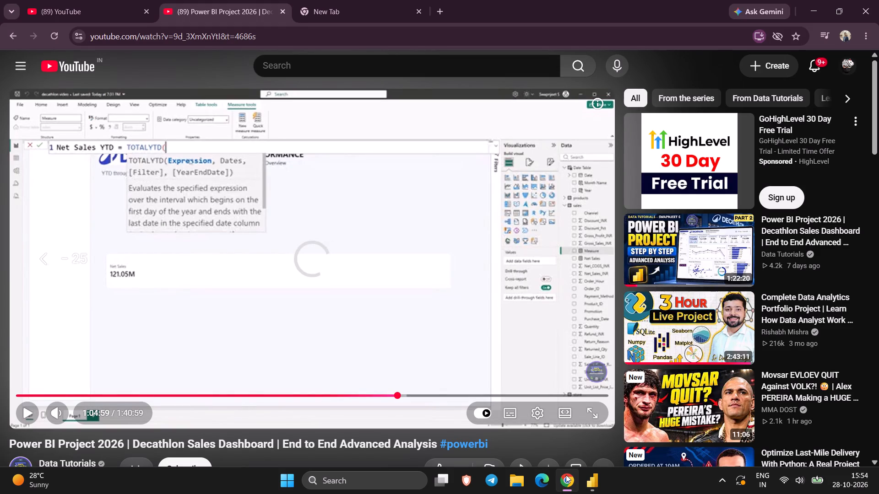
pyautogui.press('Left')
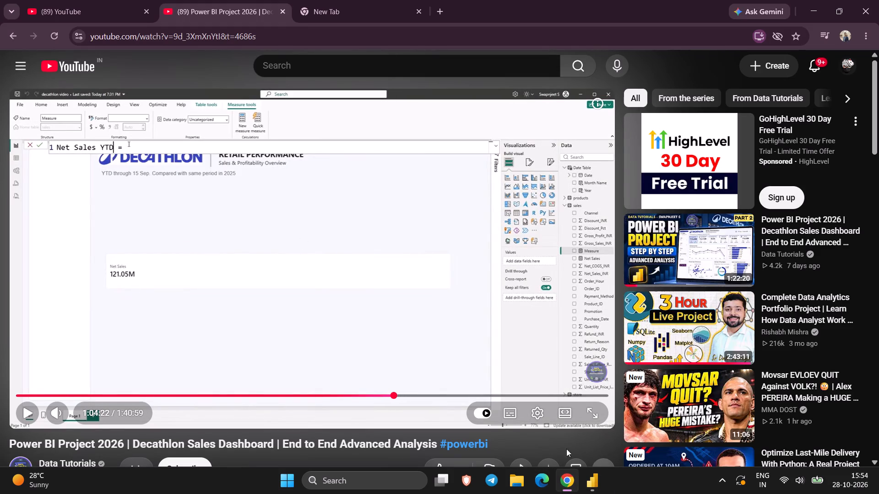
pyautogui.click(353, 325)
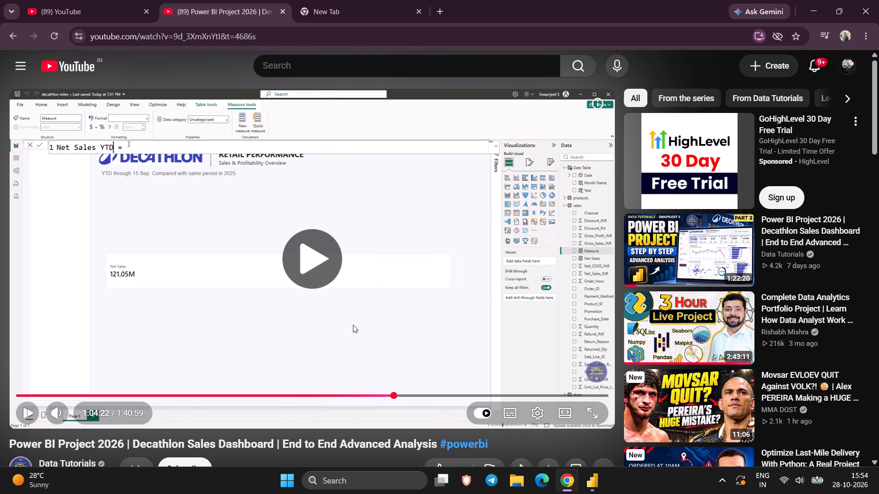
pyautogui.press('Left')
pyautogui.press('Left')
pyautogui.press('Left')
pyautogui.press('Left')
pyautogui.press('Left')
pyautogui.press('Left')
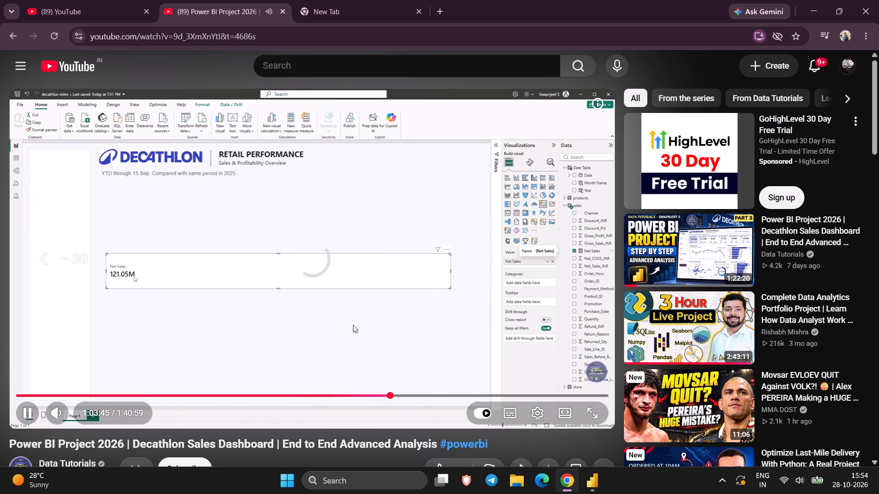
pyautogui.press('Left')
pyautogui.press('Left')
pyautogui.press('Left')
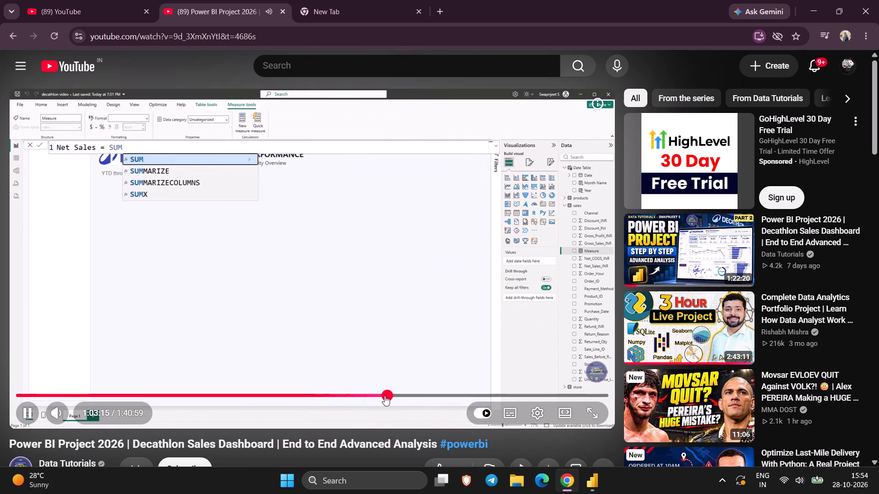
pyautogui.press('Right')
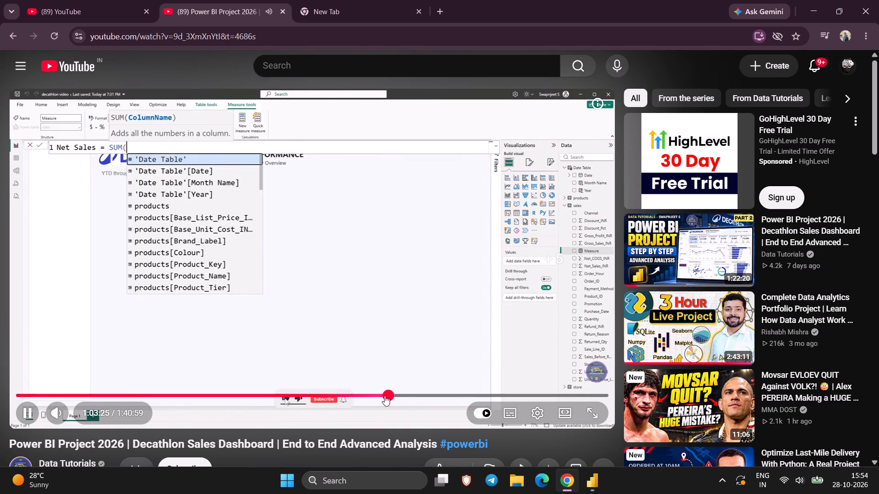
pyautogui.press('Right')
pyautogui.press('Right')
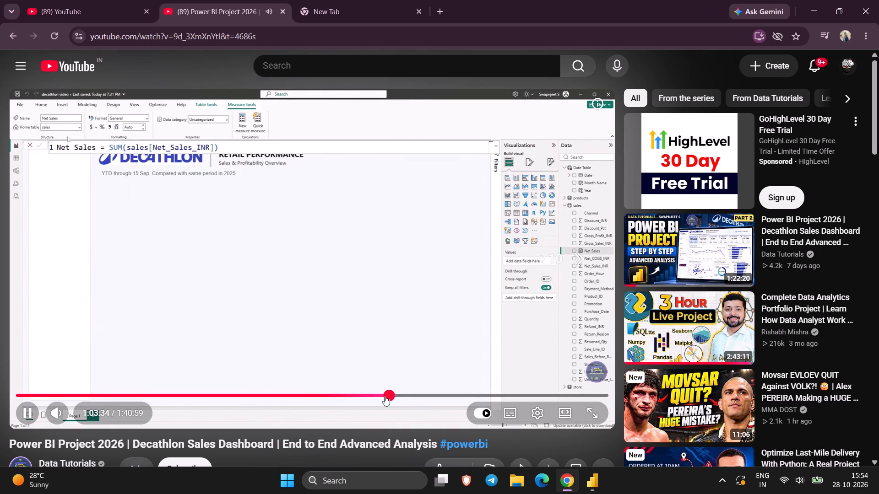
pyautogui.press('Right')
pyautogui.press('Right')
pyautogui.press('Right')
# Switch to Power BI Desktop and start a new measure in the sales table, beginning its name with Net.
pyautogui.click(591, 492)
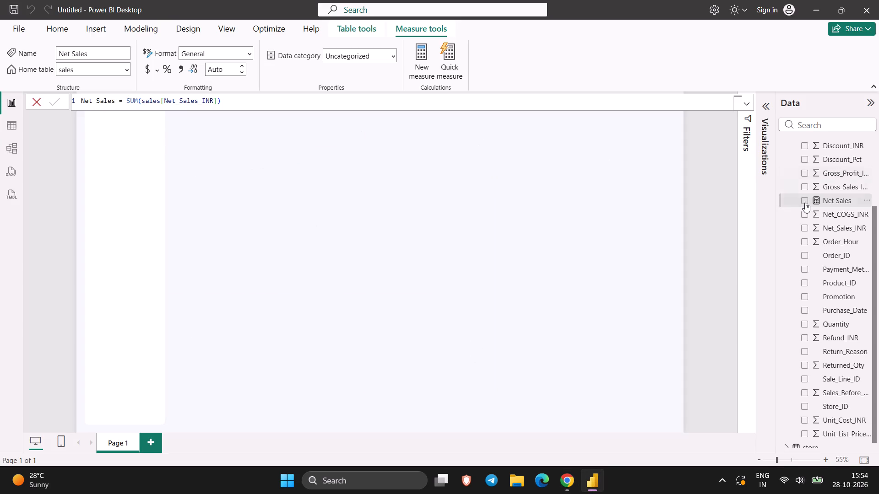
pyautogui.rightClick(810, 202)
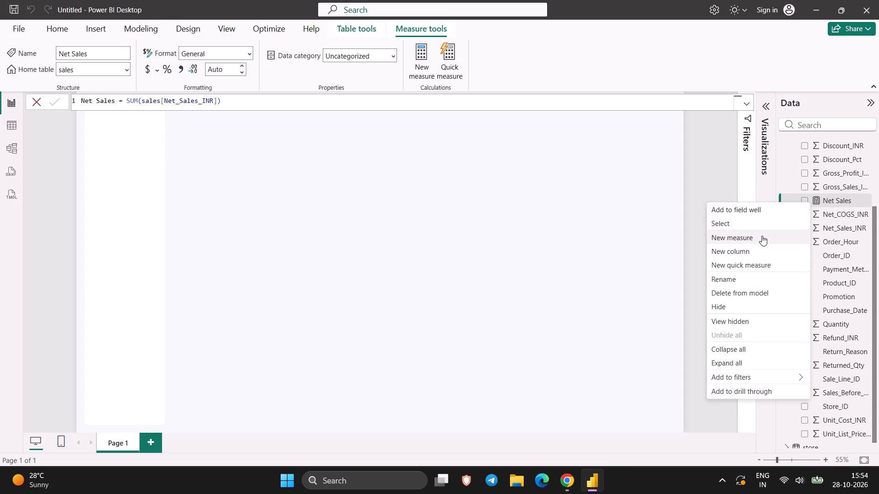
pyautogui.click(762, 236)
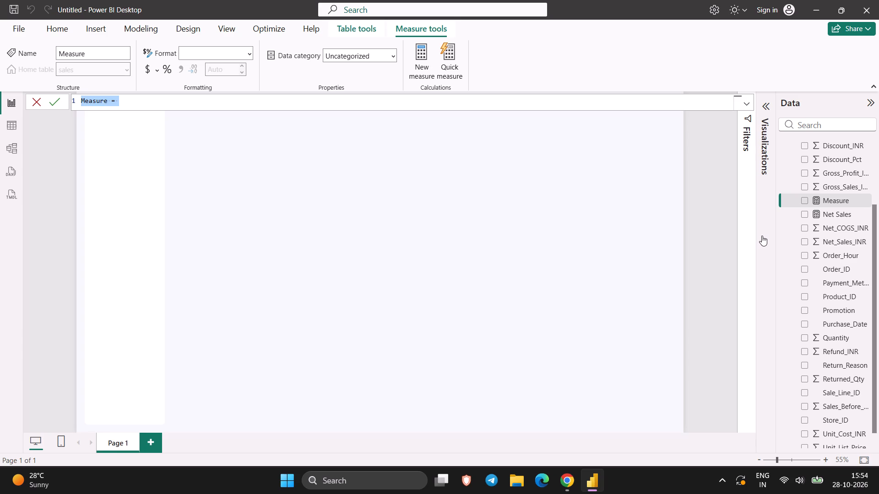
pyautogui.write('SA')
pyautogui.press('BackSpace')
pyautogui.press('BackSpace')
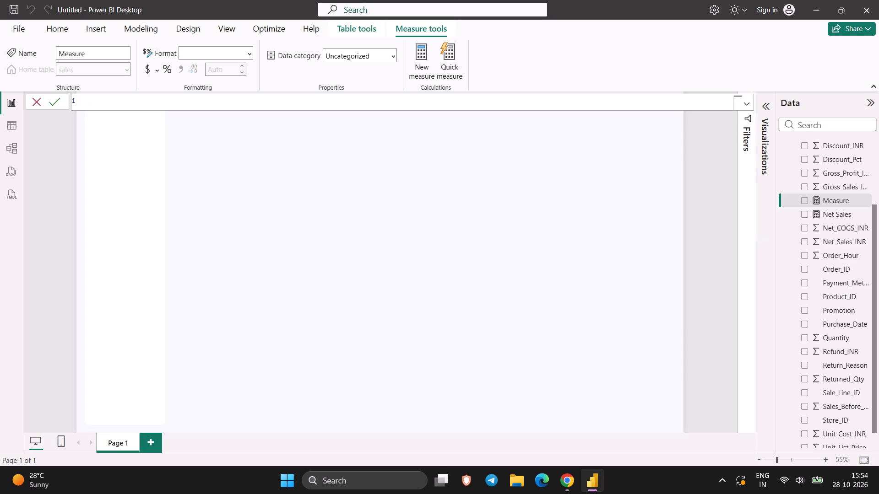
pyautogui.write('Net')
pyautogui.press('space')
# Switch to the tutorial video in Chrome, skip ahead to where the Net Sales YTD measure is written and pause there.
pyautogui.click(571, 479)
pyautogui.press('Right')
pyautogui.press('Right')
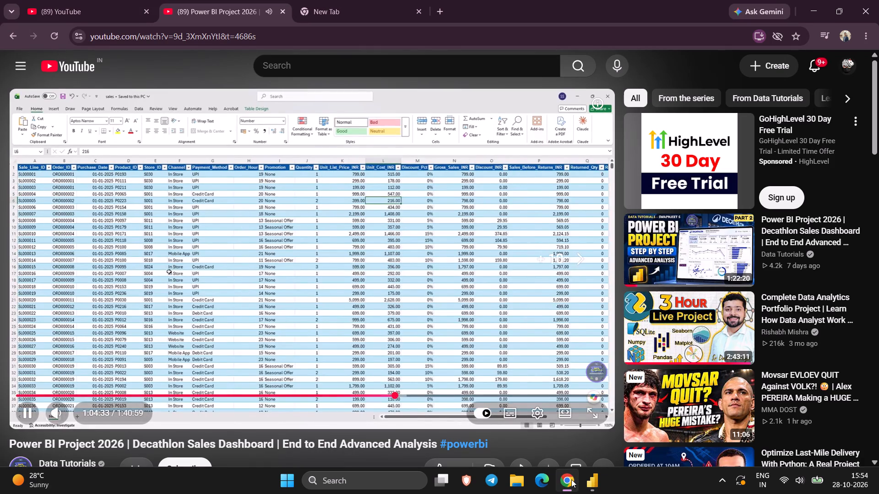
pyautogui.press('Right')
pyautogui.press('Right')
pyautogui.press('Right')
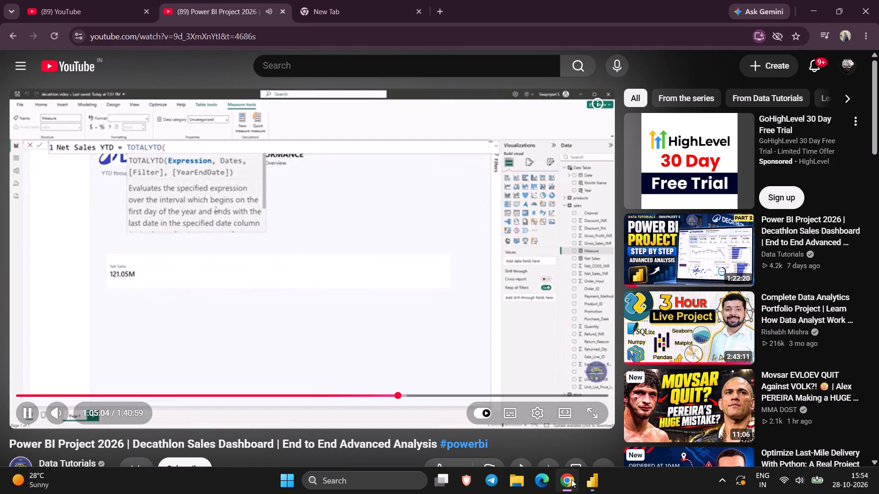
pyautogui.press('space')
pyautogui.press('space')
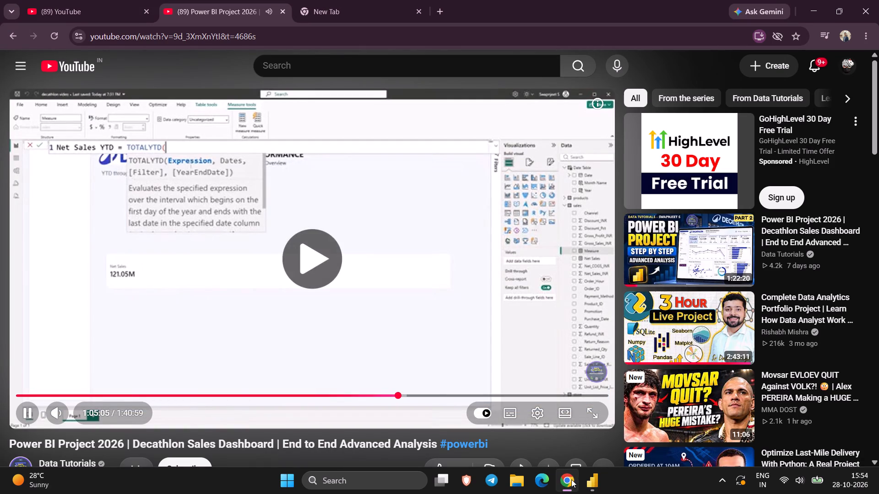
pyautogui.press('space')
# Switch back to Power BI Desktop and complete the new measure's name as Net Sales YTD, followed by the equals sign.
pyautogui.click(588, 478)
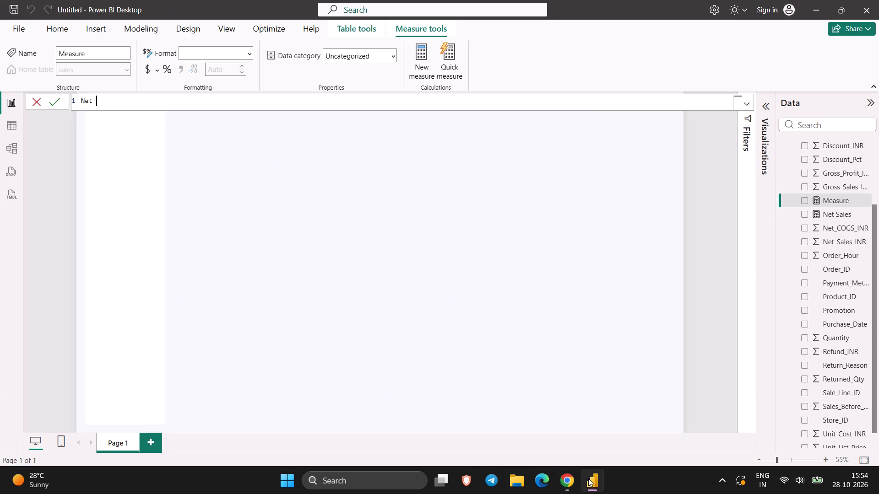
pyautogui.press('BackSpace')
pyautogui.press('space')
pyautogui.write('Sales YTD')
pyautogui.press('space')
pyautogui.write('=')
pyautogui.press('space')
# Glance at the tutorial video, and enter TOTALYTD([Net Sales]) as the expression of the Net Sales YTD measure in Power BI Desktop.
pyautogui.click(570, 478)
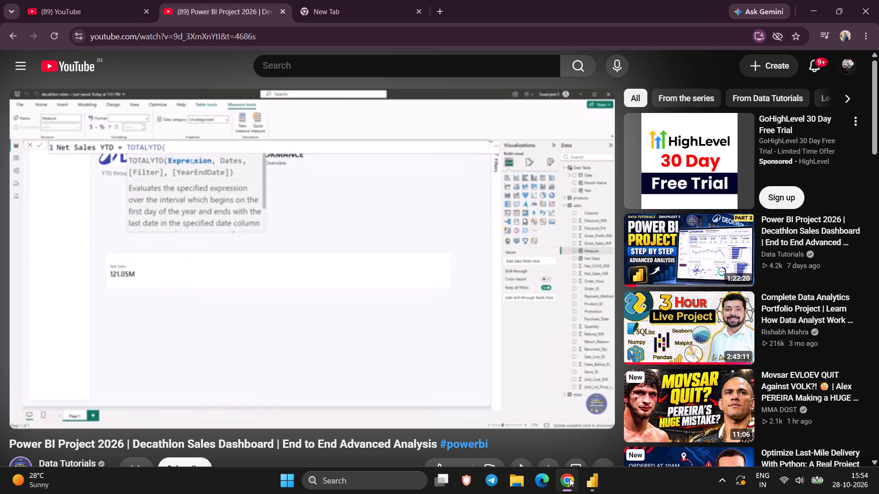
pyautogui.click(570, 478)
pyautogui.press('t')
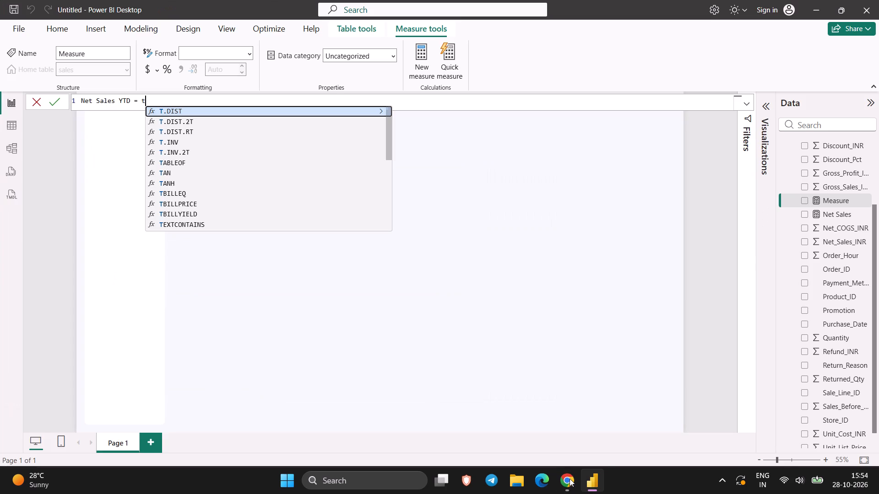
pyautogui.write('ota')
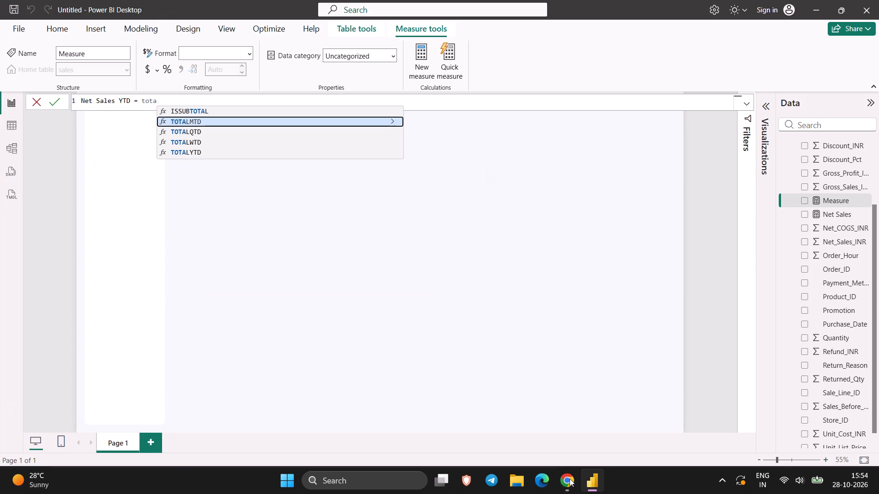
pyautogui.click(250, 157)
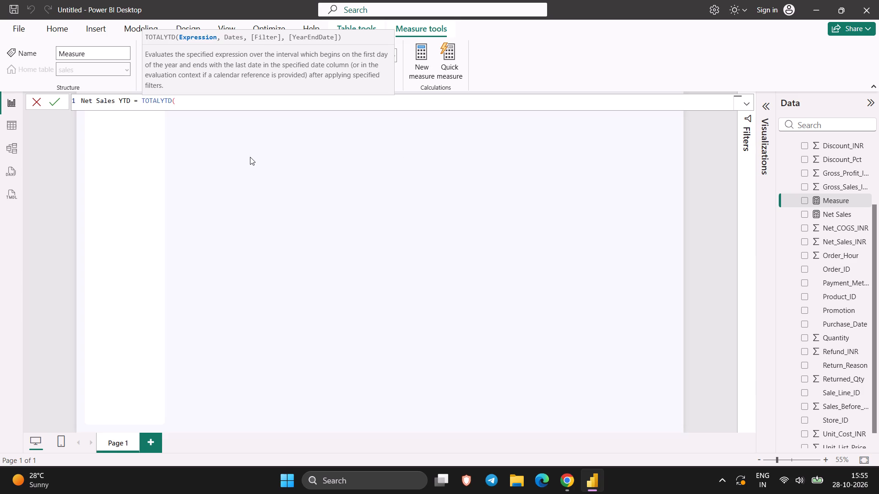
pyautogui.press('n')
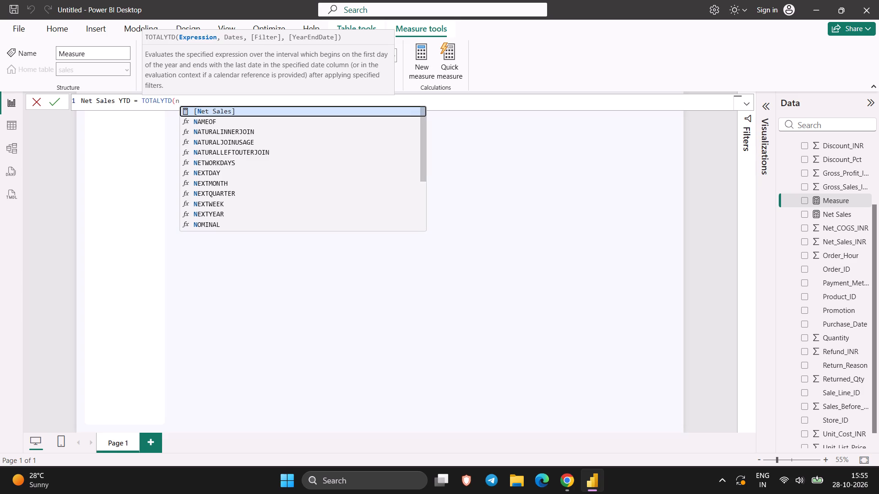
pyautogui.press('Return')
pyautogui.hotkey('shift', ')')
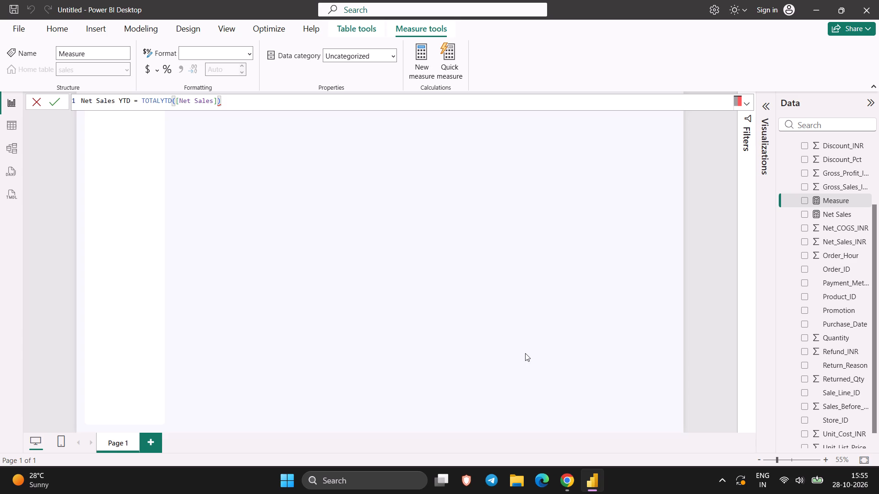
# Switch to the tutorial video in Chrome, advance to the dates argument of the TOTALYTD formula and pause there.
pyautogui.click(566, 483)
pyautogui.press('space')
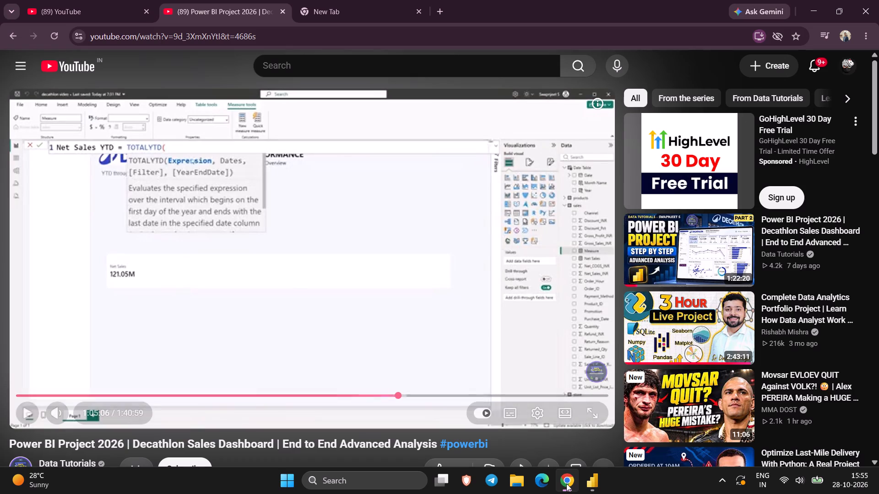
pyautogui.press('Right')
pyautogui.press('Right')
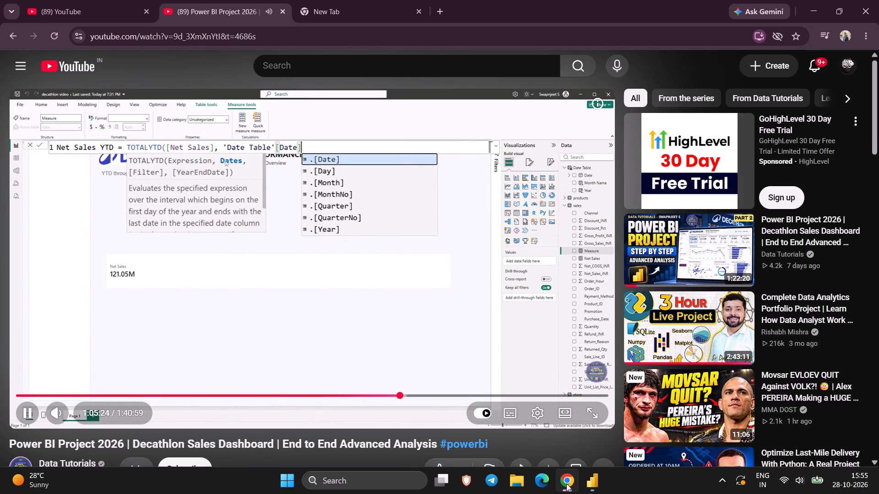
pyautogui.press('space')
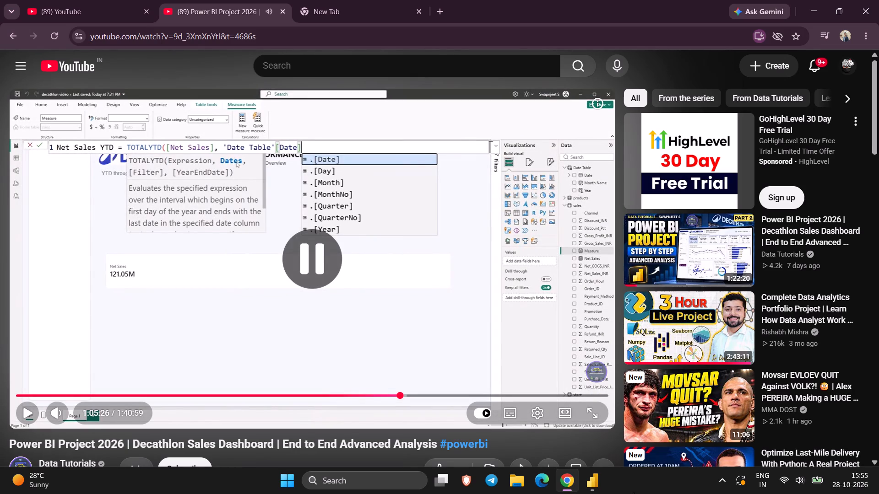
# Switch to Power BI Desktop and add 'Date Table'[Date].[Date] as the dates argument inside the TOTALYTD function.
pyautogui.click(590, 473)
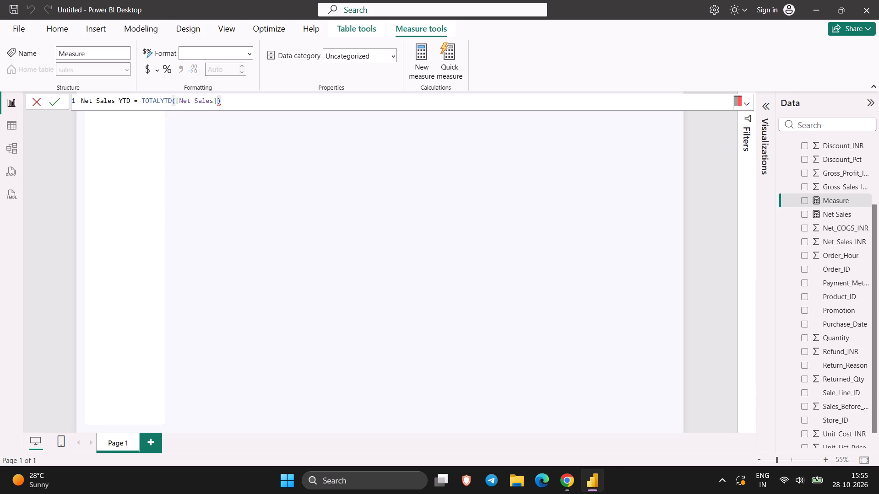
pyautogui.click(221, 100)
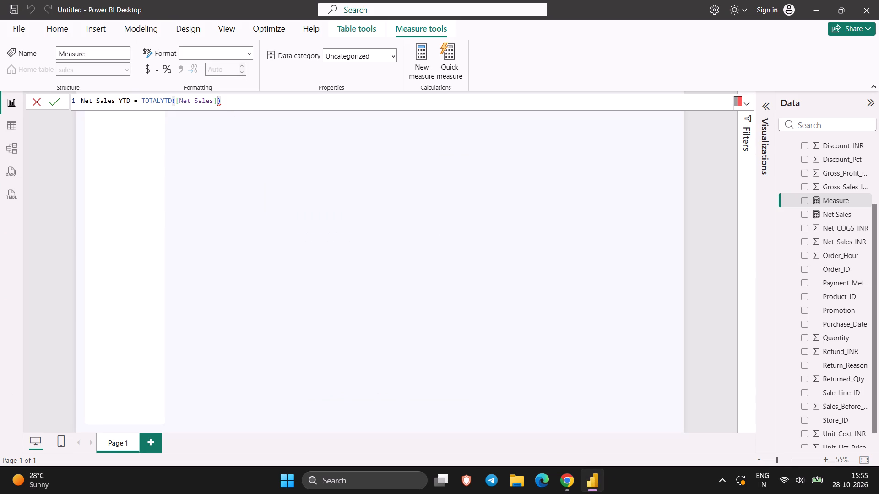
pyautogui.click(218, 100)
pyautogui.press(',')
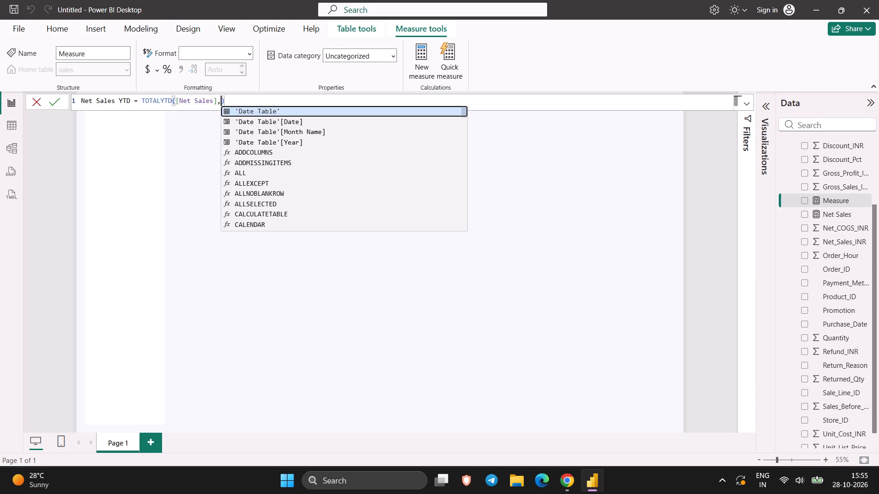
pyautogui.click(276, 120)
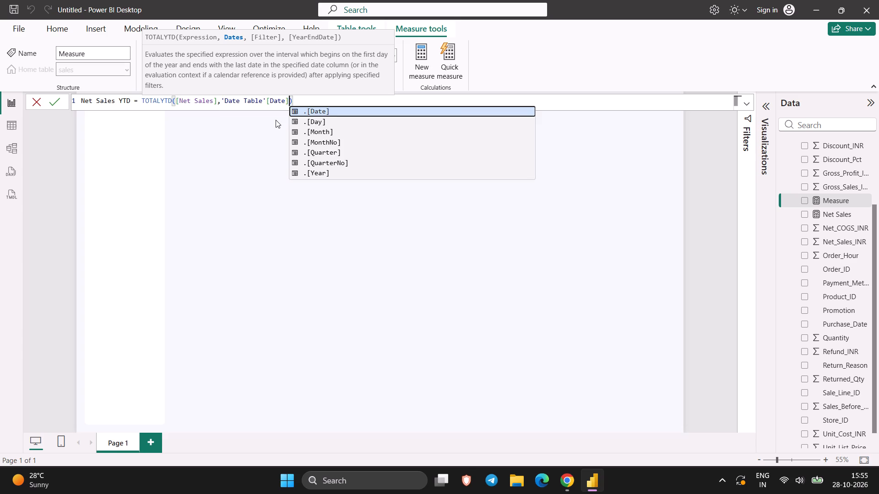
pyautogui.press('Return')
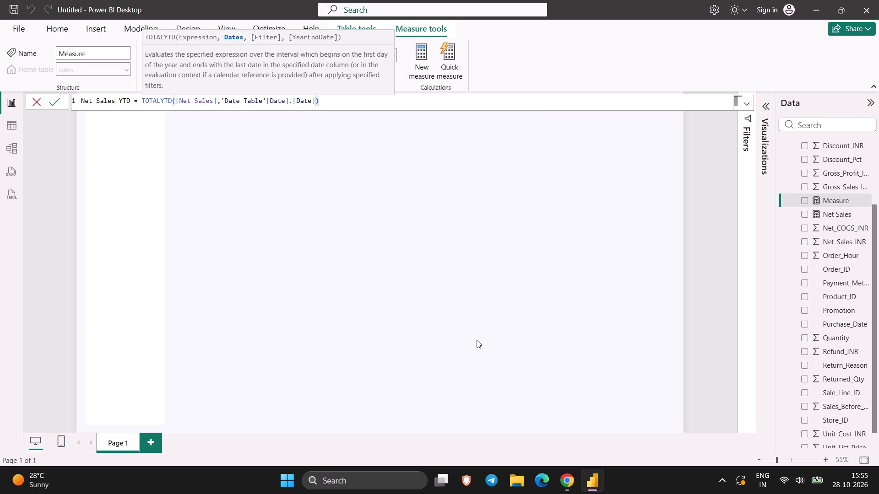
# Switch to the tutorial video in Chrome and skip ahead to review the part after the Net Sales YTD formula.
pyautogui.click(567, 482)
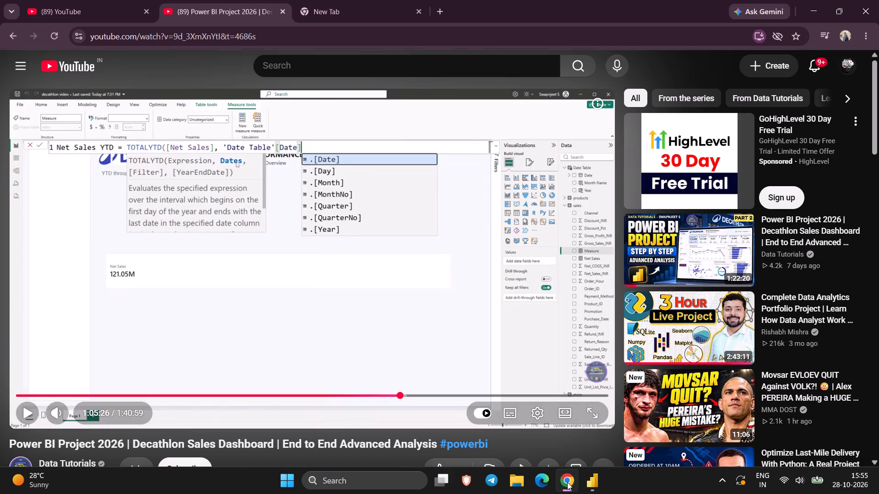
pyautogui.press('space')
pyautogui.press('Right')
pyautogui.press('Right')
pyautogui.press('Right')
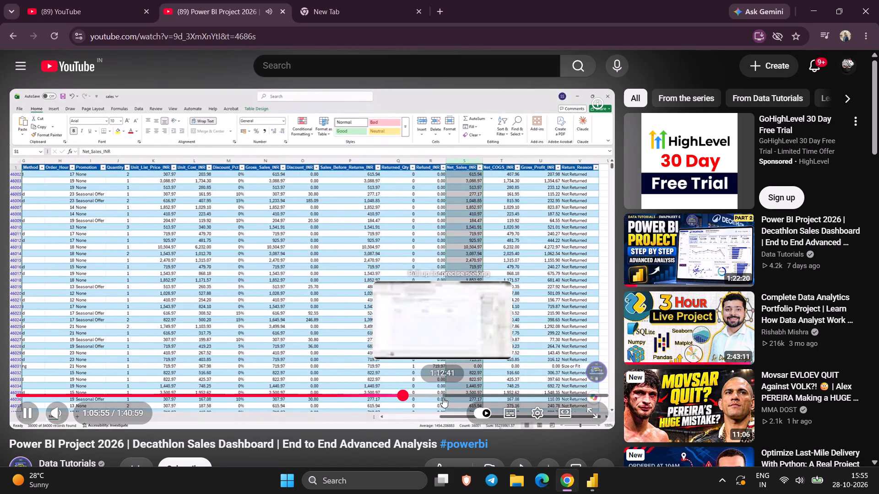
pyautogui.click(451, 397)
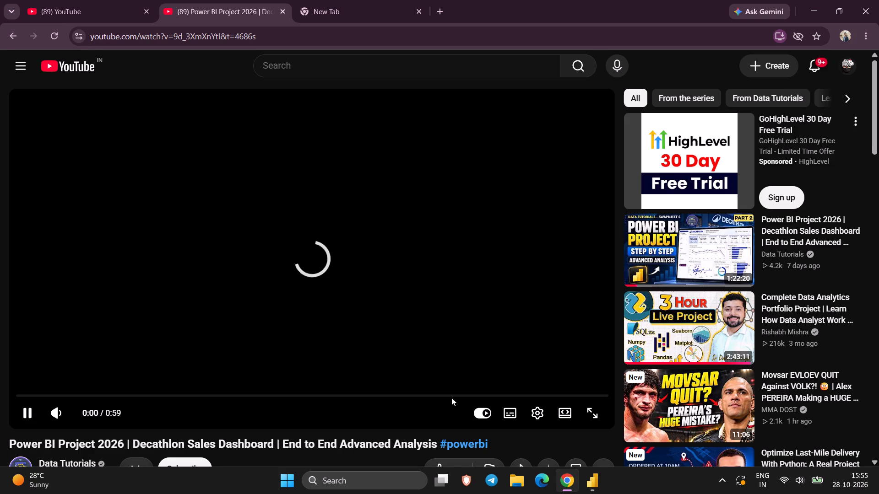
# Switch to Power BI Desktop and commit the Net Sales YTD measure.
pyautogui.click(582, 485)
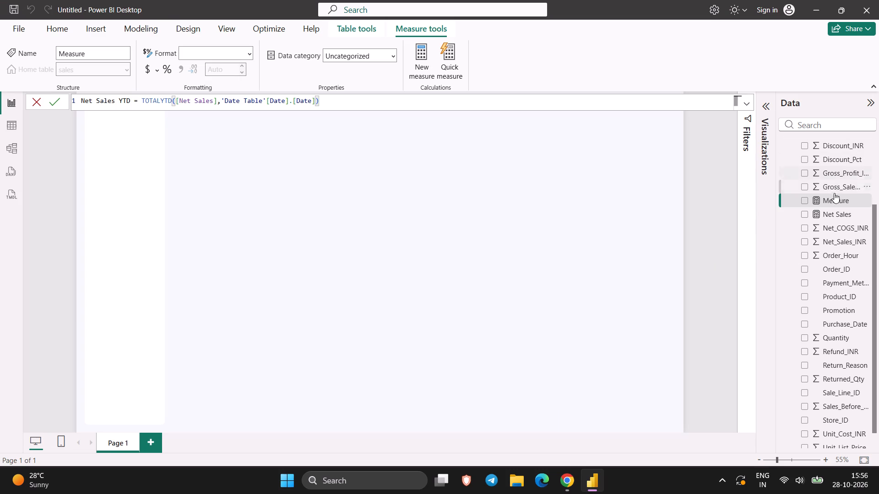
pyautogui.rightClick(830, 200)
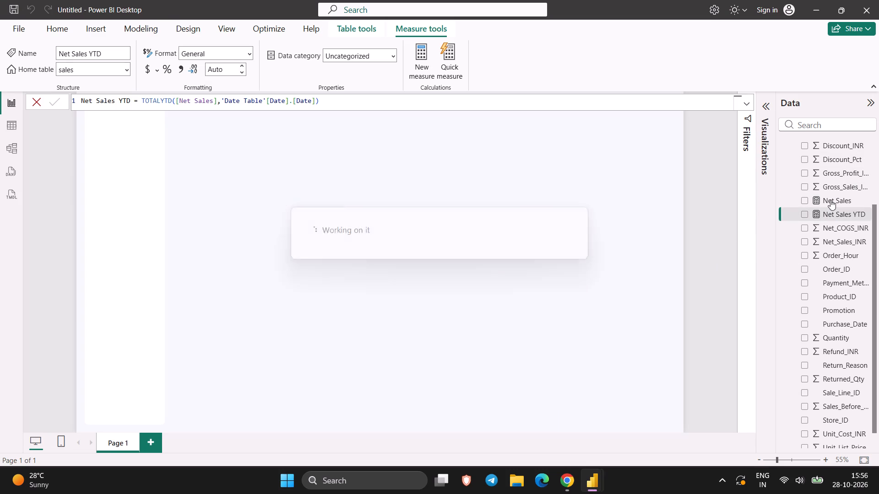
# Create a new measure in the sales table and start its formula with the name Net Sales PYTD followed by an equals sign.
pyautogui.click(830, 200)
pyautogui.rightClick(830, 200)
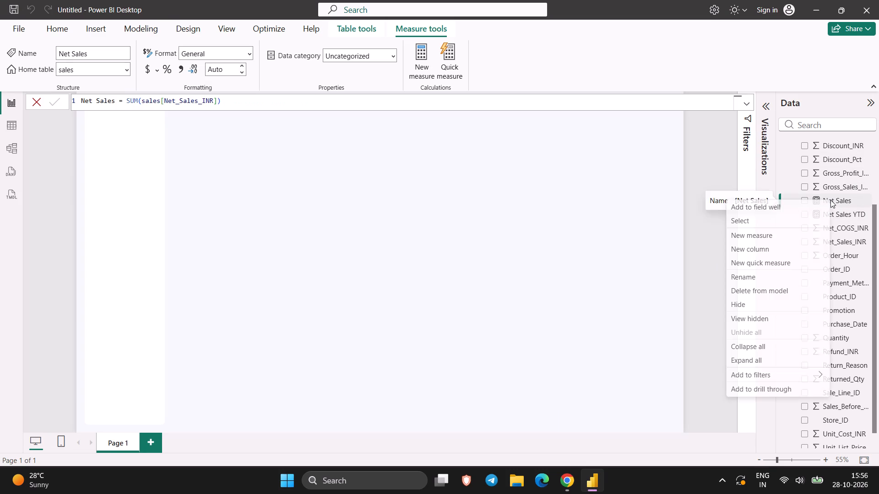
pyautogui.click(781, 233)
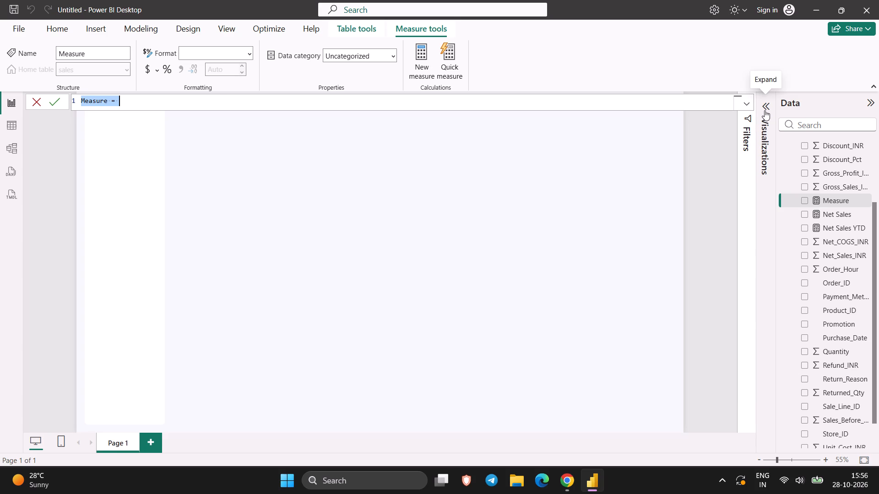
pyautogui.hotkey('shift', 'n')
pyautogui.write('et Sales')
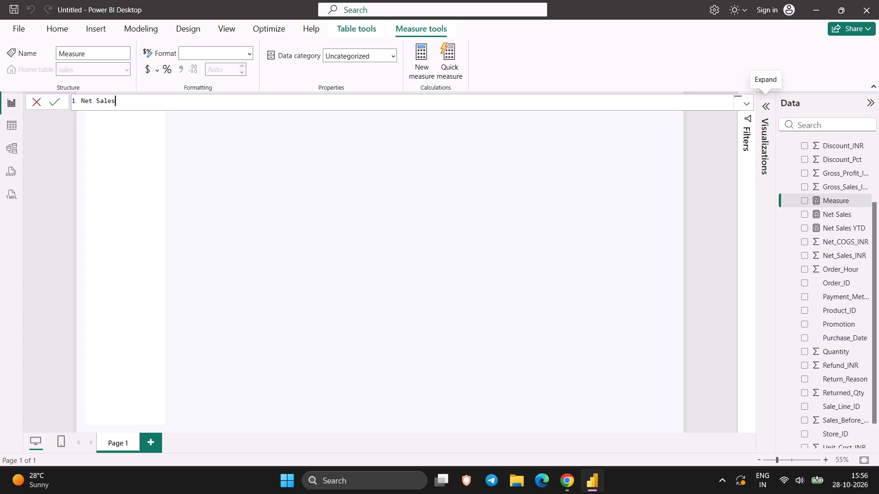
pyautogui.press('space')
pyautogui.hotkey('shift', 'y')
pyautogui.press('BackSpace')
pyautogui.write('PT')
pyautogui.press('BackSpace')
pyautogui.write('YYTD')
pyautogui.press('Left')
pyautogui.press('Left')
pyautogui.press('Left')
pyautogui.press('BackSpace')
pyautogui.press('Right')
pyautogui.press('Right')
pyautogui.press('Right')
pyautogui.press('space')
pyautogui.write('=')
pyautogui.press('space')
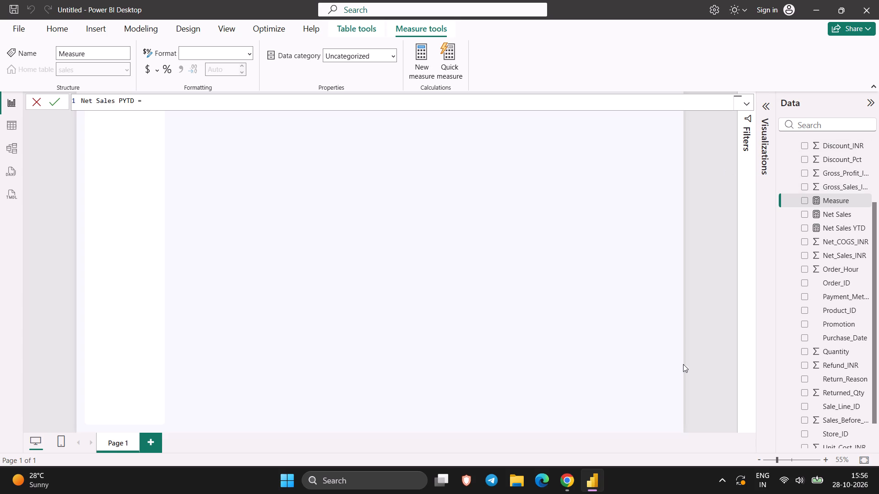
# Switch to the tutorial video in Chrome, skip the ad, advance to the CALCULATE part of the Net Sales PYTD formula and pause there.
pyautogui.click(569, 477)
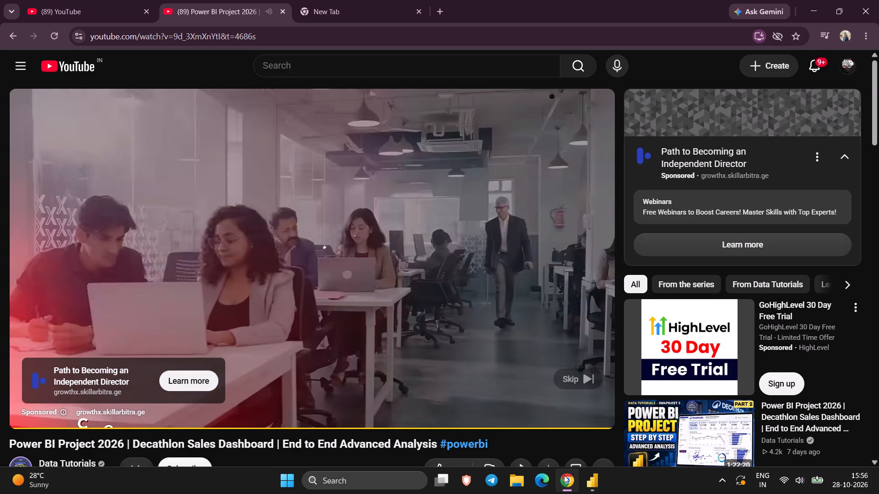
pyautogui.click(567, 375)
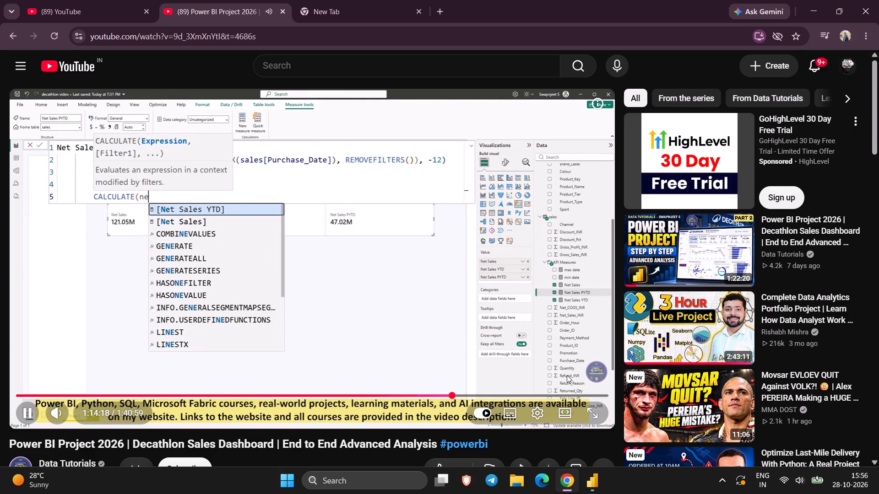
pyautogui.press('Right')
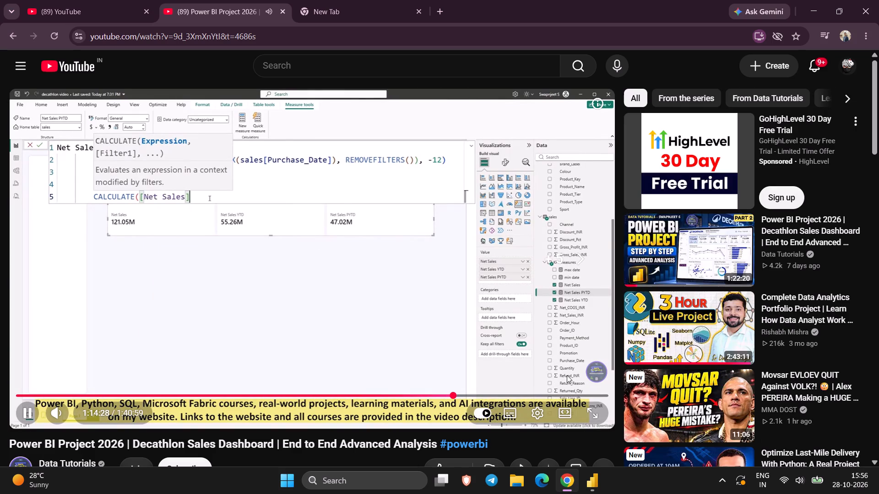
pyautogui.press('space')
pyautogui.press('space')
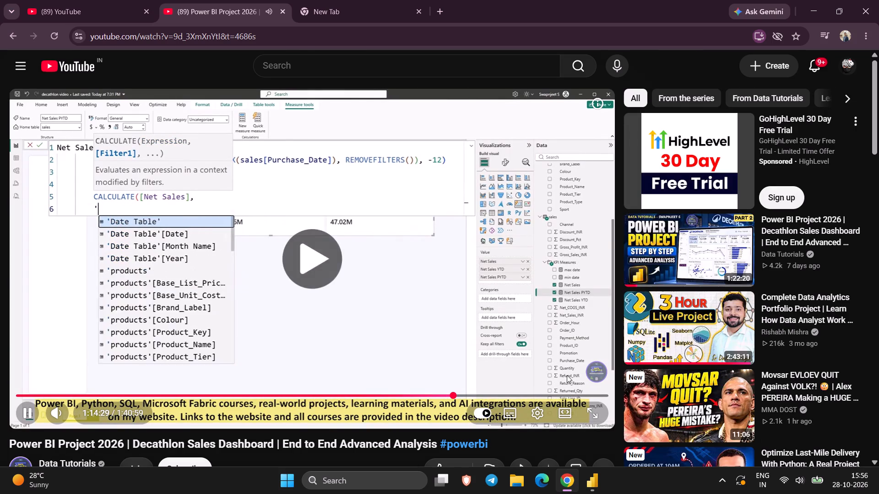
pyautogui.press('space')
# Switch to Power BI Desktop and declare a variable named Pyer with VAR on a second line of the Net Sales PYTD formula.
pyautogui.click(595, 493)
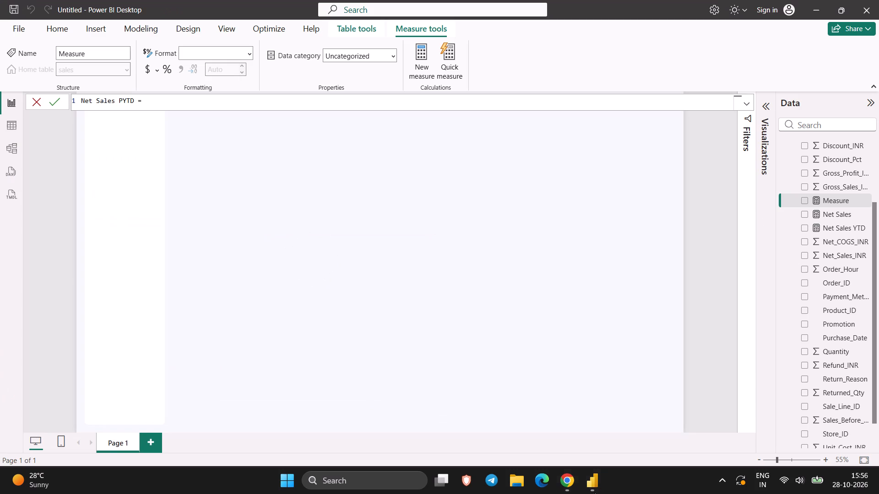
pyautogui.press('Return')
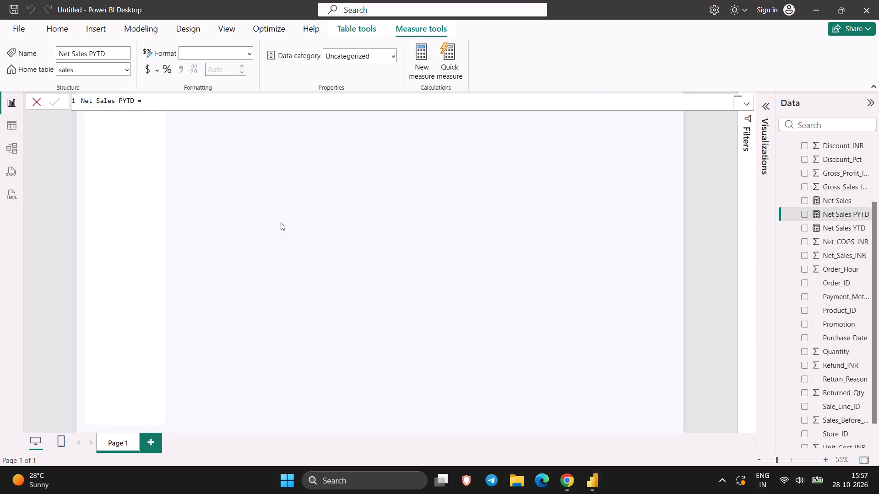
pyautogui.click(154, 107)
pyautogui.press('Return')
pyautogui.hotkey('shift', 'Return')
pyautogui.click(173, 108)
pyautogui.hotkey('shift', 'Return')
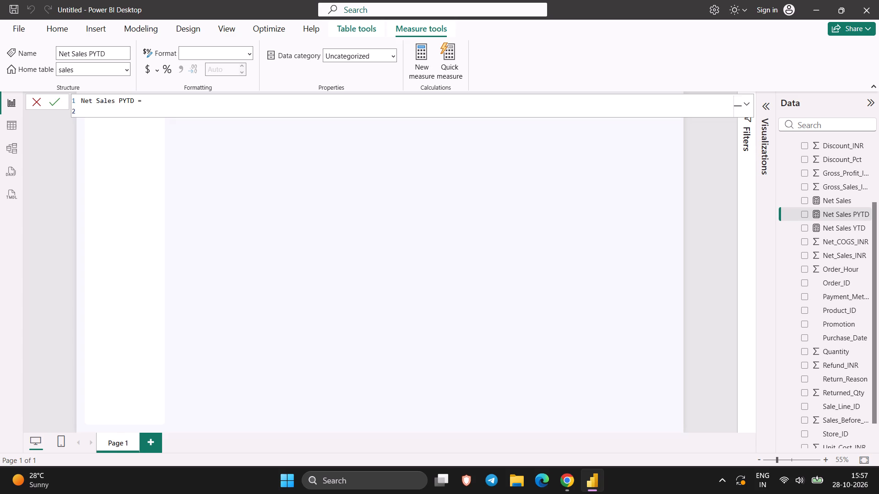
pyautogui.write('VAR')
pyautogui.press('space')
pyautogui.hotkey('shift', 'p')
pyautogui.write('yer')
pyautogui.press('space')
pyautogui.write('=')
pyautogui.press('space')
pyautogui.press('space')
pyautogui.press('BackSpace')
# Define the Pyer variable as EDATE(MAX('Date Table'[Date]), -12 ).
pyautogui.write('Ed')
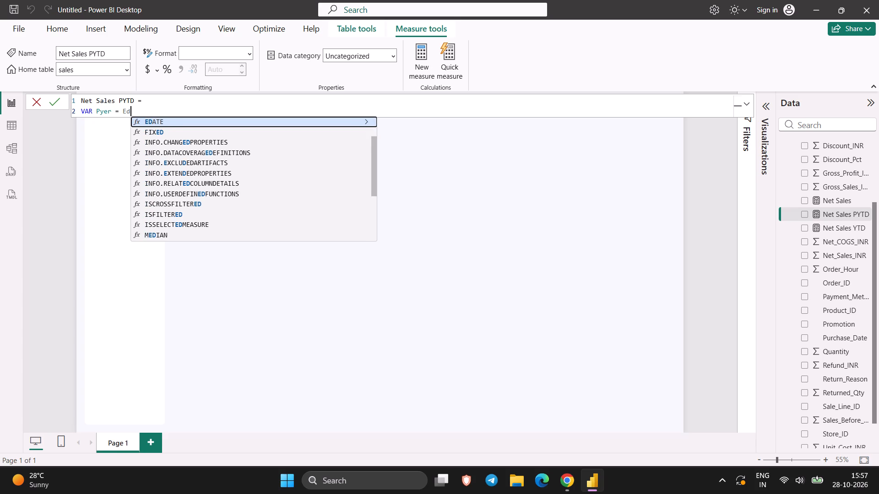
pyautogui.press('Return')
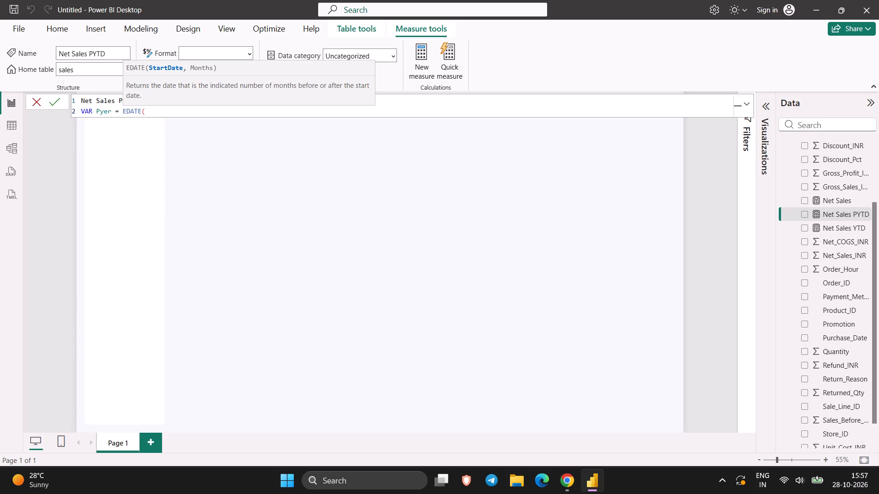
pyautogui.write('sa')
pyautogui.press('BackSpace')
pyautogui.press('BackSpace')
pyautogui.write('ma')
pyautogui.press('Return')
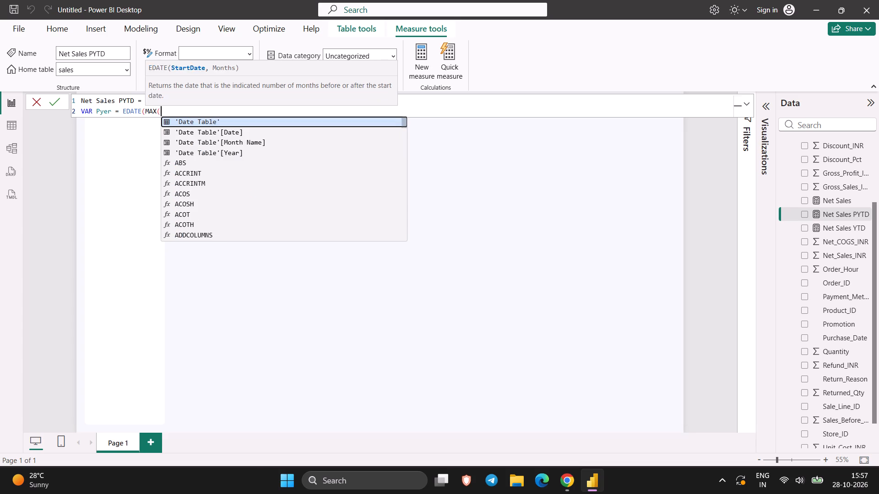
pyautogui.press('Down')
pyautogui.press('Return')
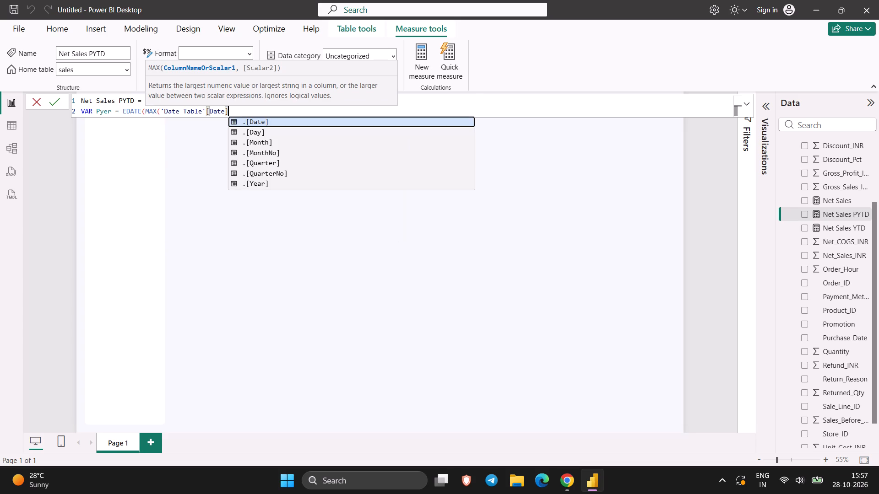
pyautogui.hotkey('shift', ')')
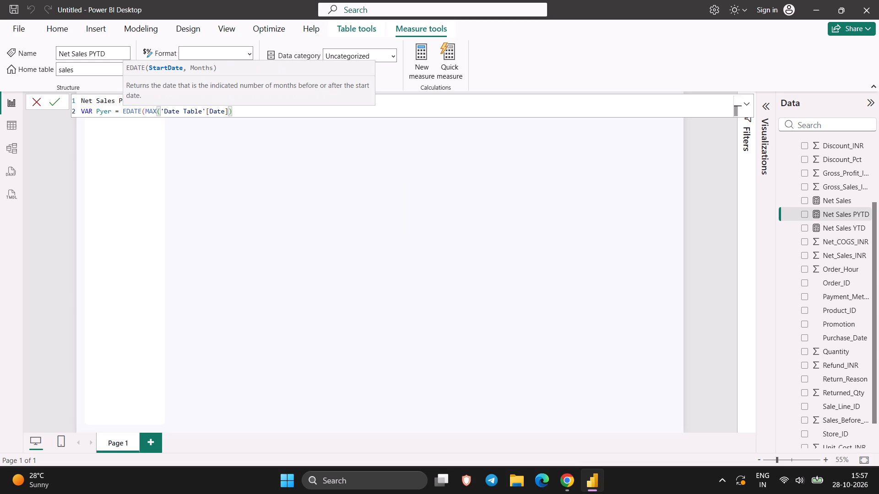
pyautogui.press(',')
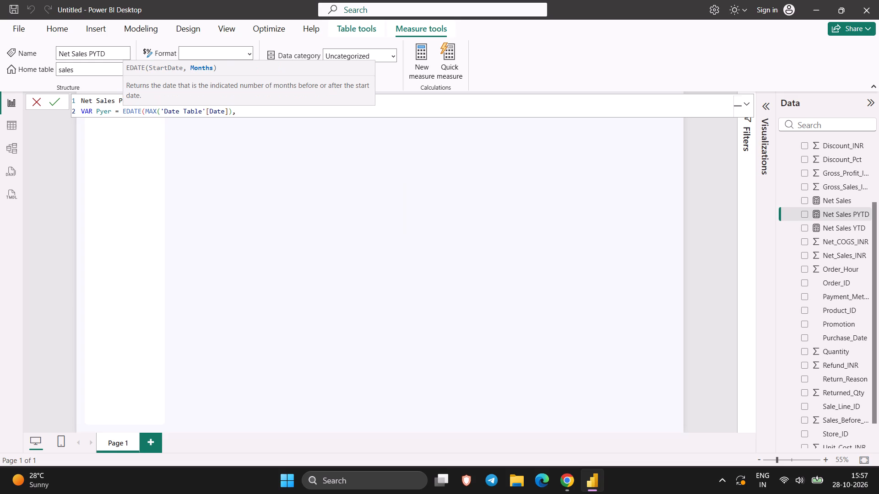
pyautogui.press('space')
pyautogui.press('=')
pyautogui.press('BackSpace')
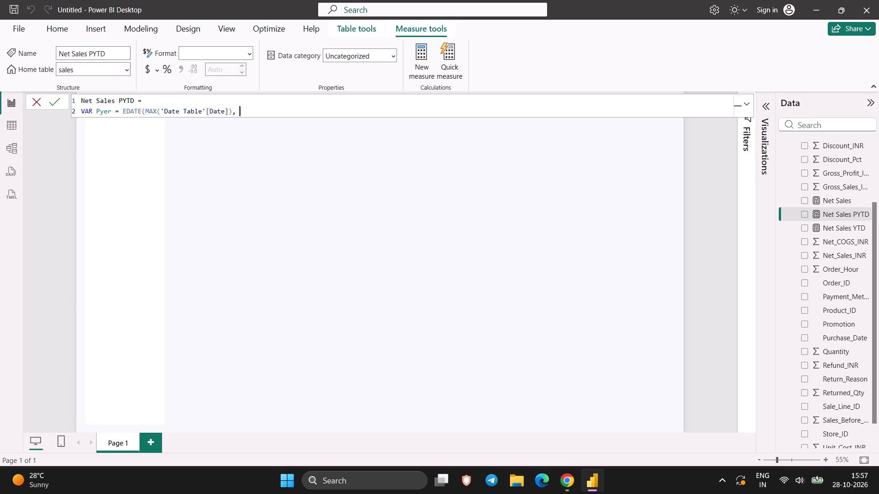
pyautogui.press('-')
pyautogui.write('12')
pyautogui.press('space')
pyautogui.write(')')
# Switch to the tutorial video in Chrome and rewind slightly to review the Net Sales PYTD formula.
pyautogui.click(565, 480)
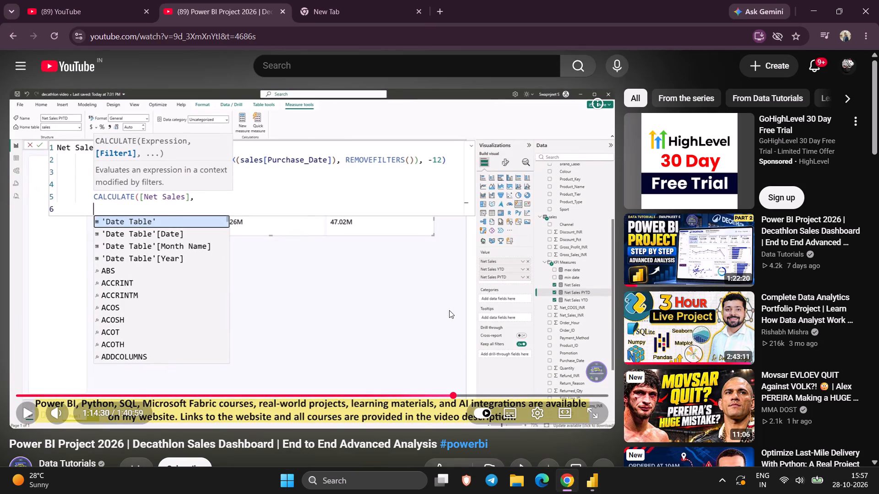
pyautogui.press('Left')
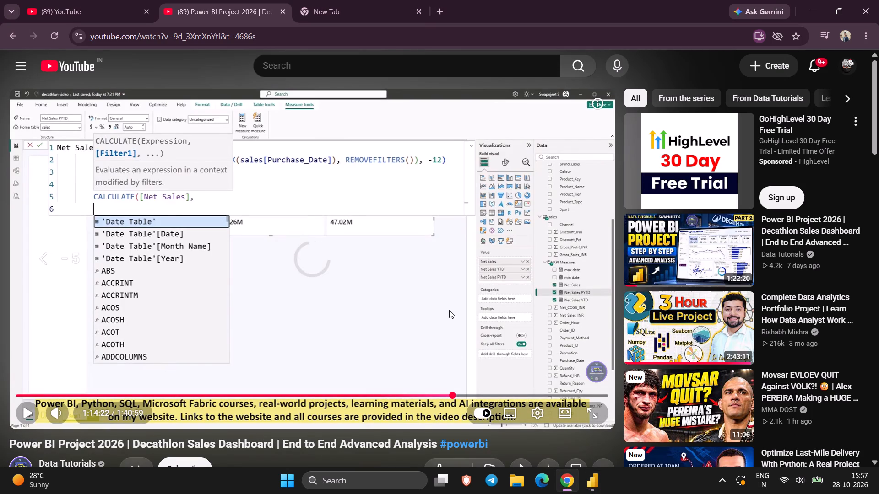
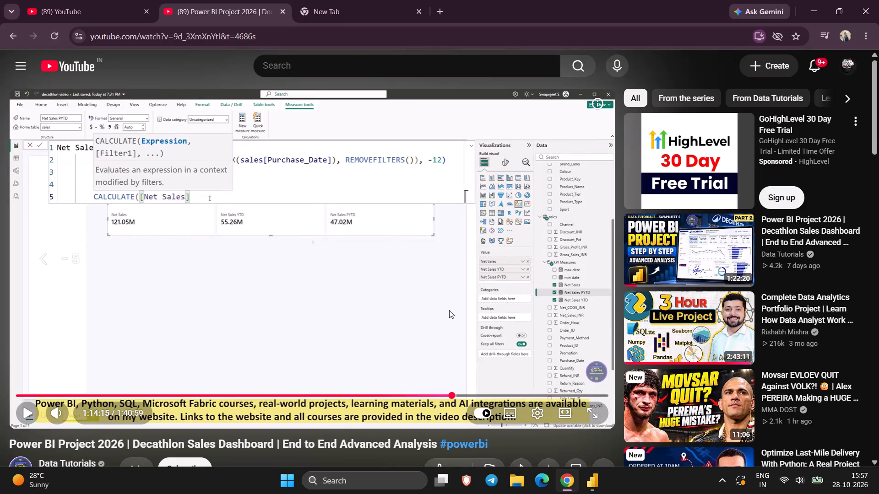
# Rewind the tutorial video to the VAR line with the EDATE, CALCULATE and REMOVEFILTERS expression.
pyautogui.press('Left')
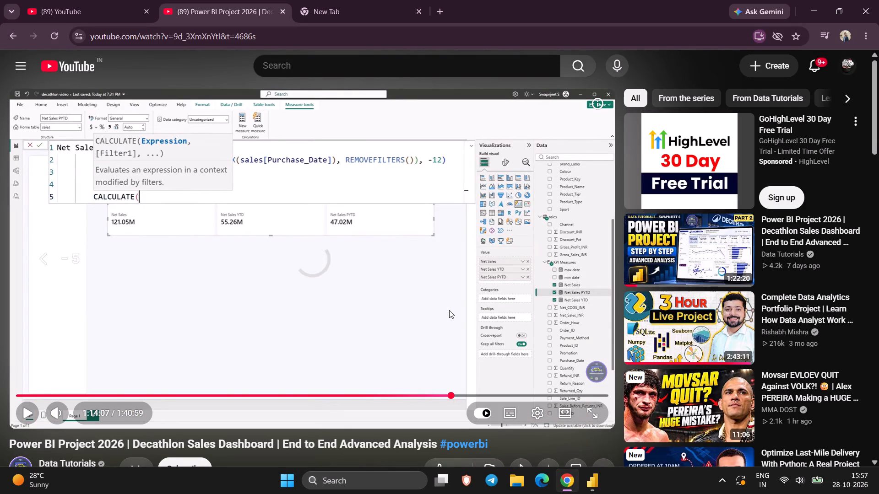
pyautogui.press('Left')
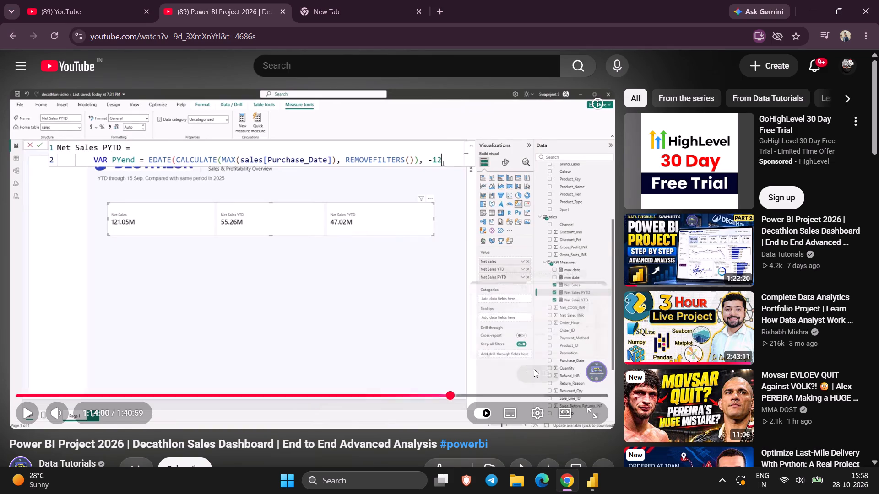
# Switch to Power BI Desktop and wrap MAX('Date Table'[Date]) in a CALCULATE function inside the Pyer variable's EDATE expression.
pyautogui.click(586, 483)
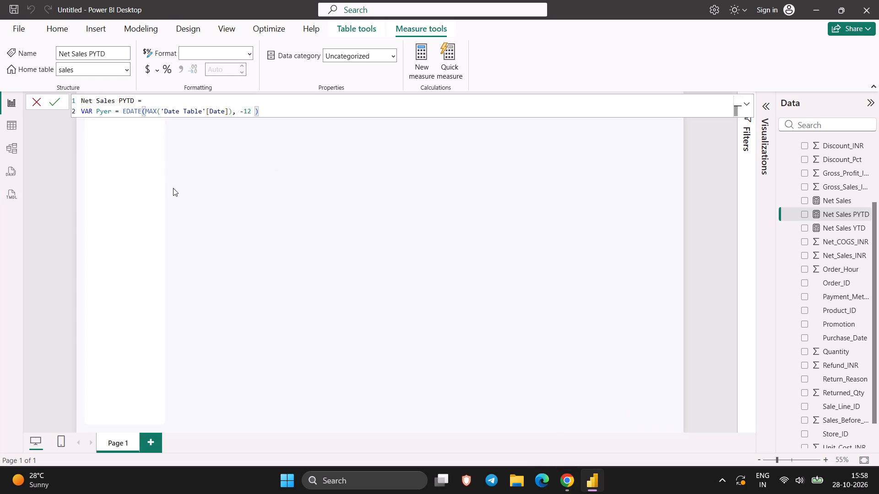
pyautogui.click(145, 113)
pyautogui.write('ca')
pyautogui.press('Return')
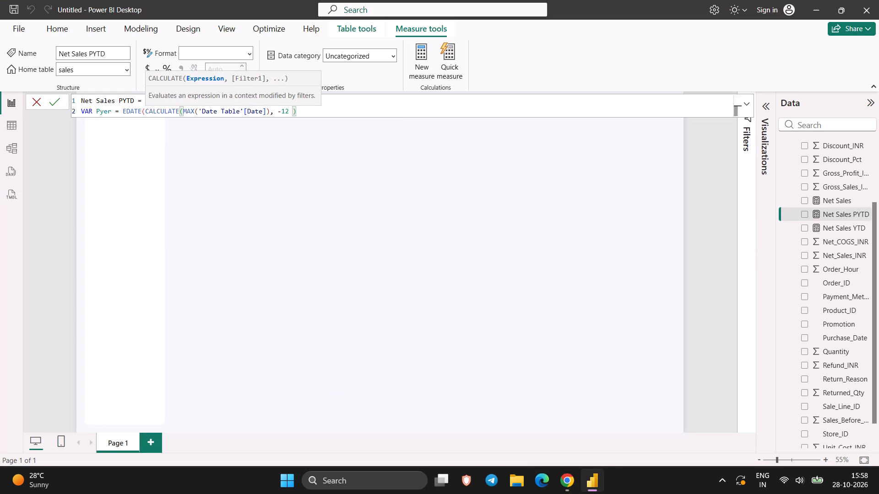
pyautogui.click(268, 111)
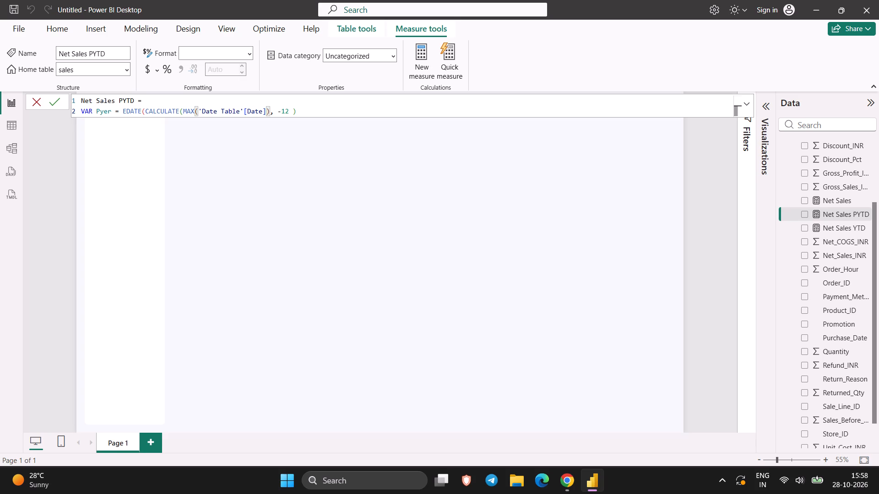
pyautogui.hotkey('shift', ')')
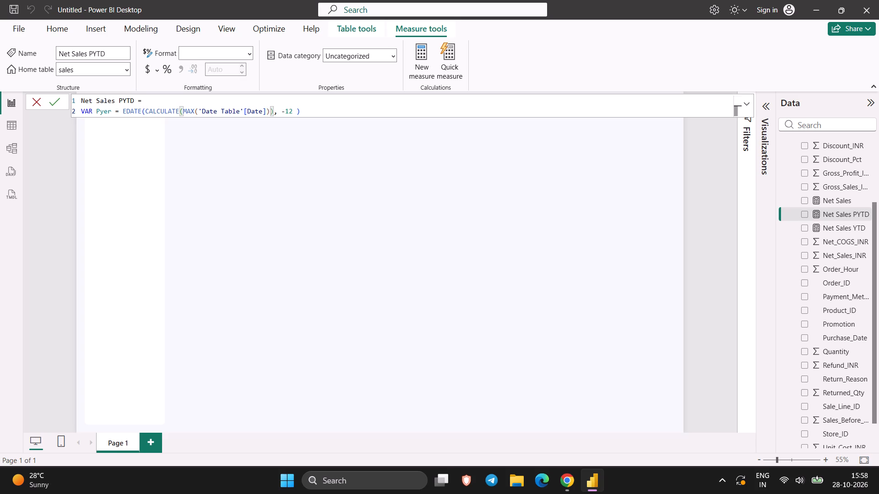
# Insert REMOVEFILTERS() between the comma and -12 in the Pyer variable's EDATE expression.
pyautogui.click(276, 112)
pyautogui.write('re')
pyautogui.write('mo')
pyautogui.press('Return')
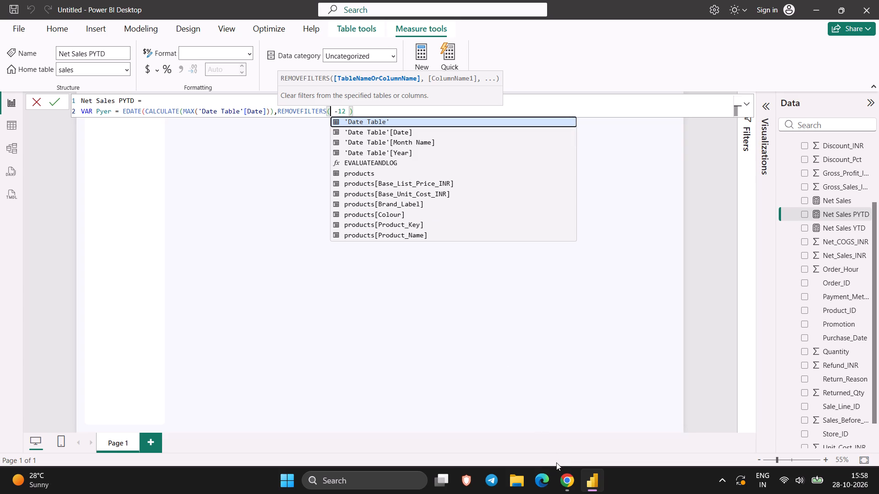
pyautogui.hotkey('shift', ')')
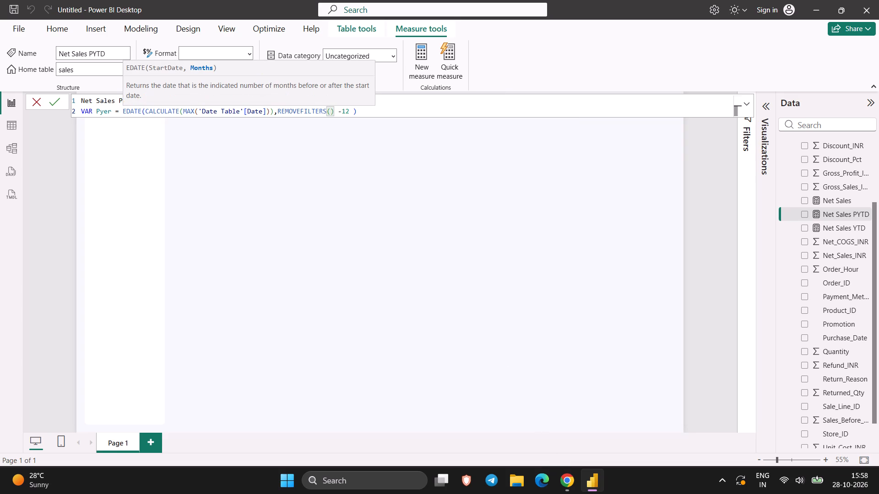
# Switch to the tutorial video in Chrome, advance to the CALCULATE line of the Net Sales PYTD formula and pause there.
pyautogui.click(558, 486)
pyautogui.press('space')
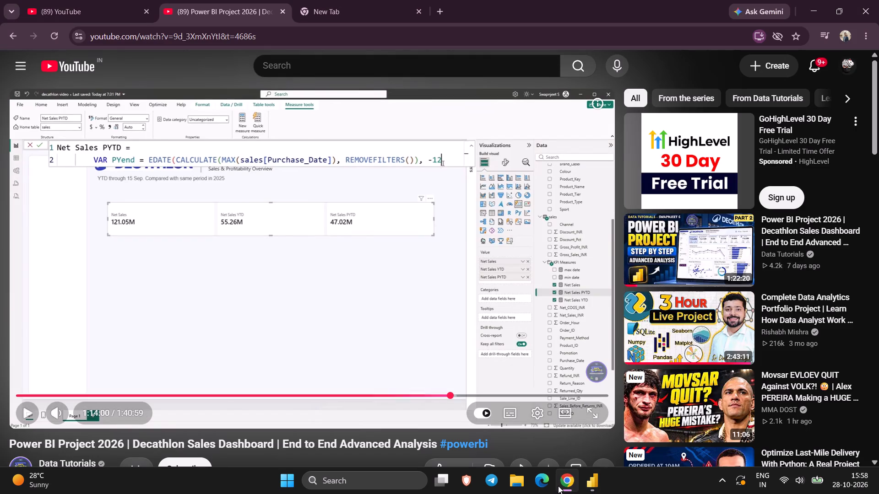
pyautogui.press('Right')
pyautogui.press('Right')
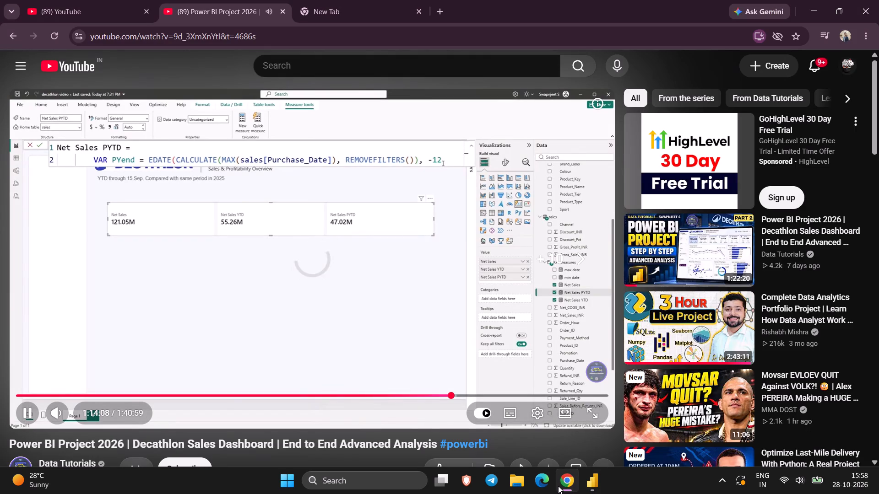
pyautogui.press('space')
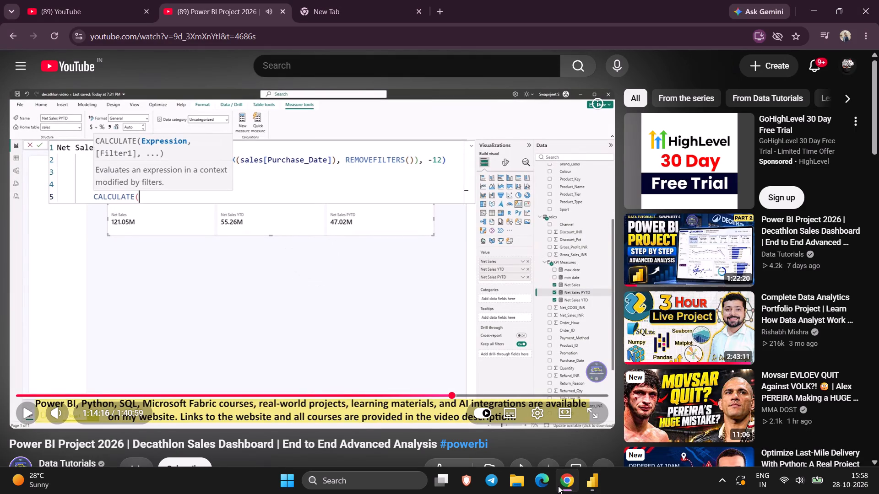
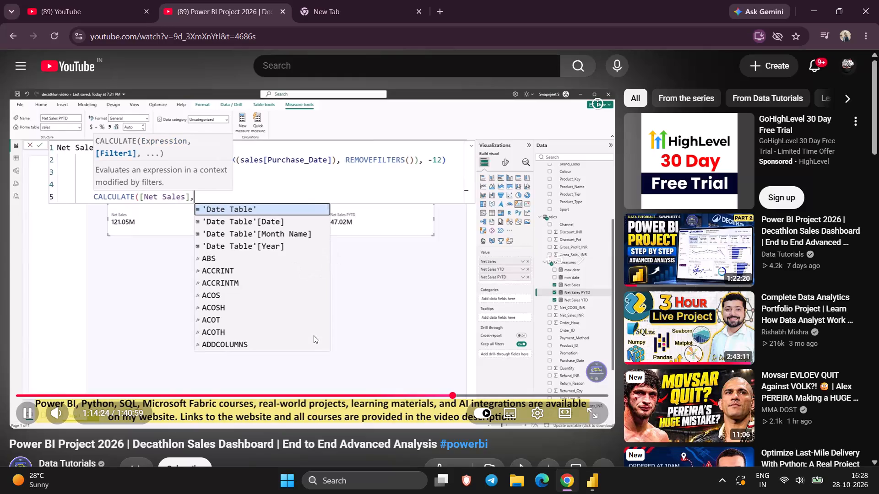
# Advance the tutorial video to the completed Net Sales PYTD formula ending with the PYend+1 condition and pause there.
pyautogui.press('Right')
pyautogui.press('Right')
pyautogui.click(358, 268)
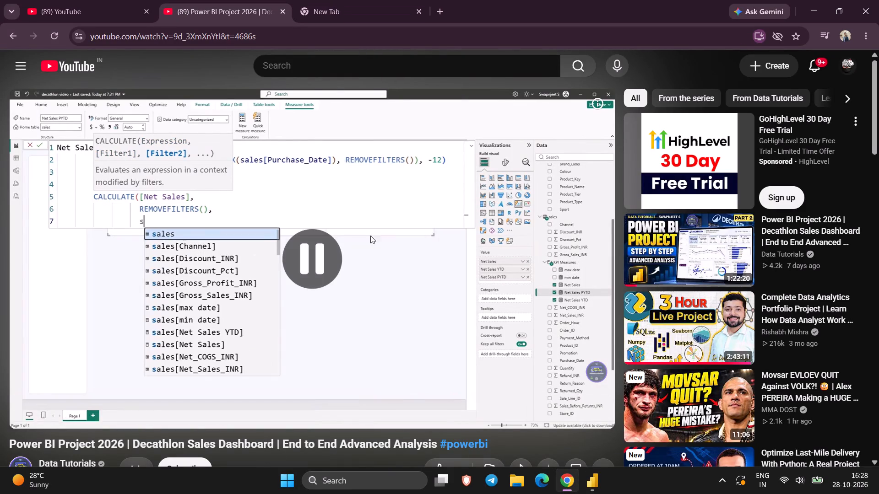
pyautogui.click(370, 248)
pyautogui.press('Right')
pyautogui.press('Right')
pyautogui.press('Right')
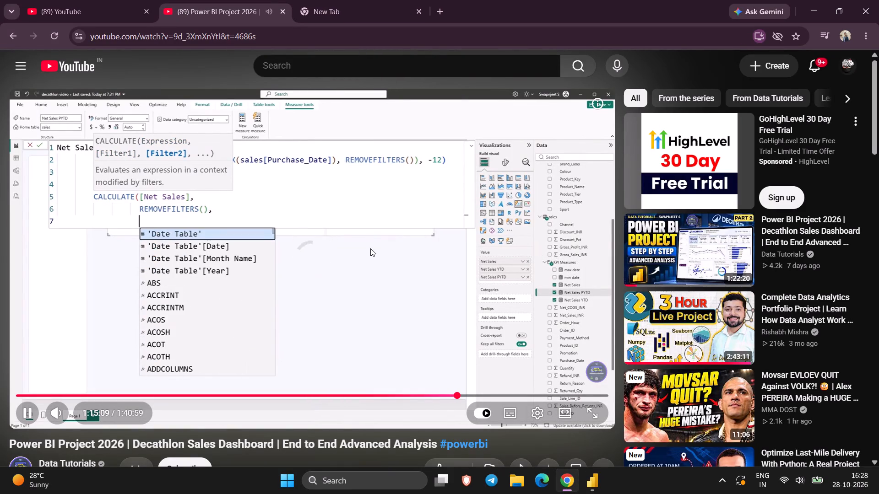
pyautogui.click(461, 393)
pyautogui.click(467, 310)
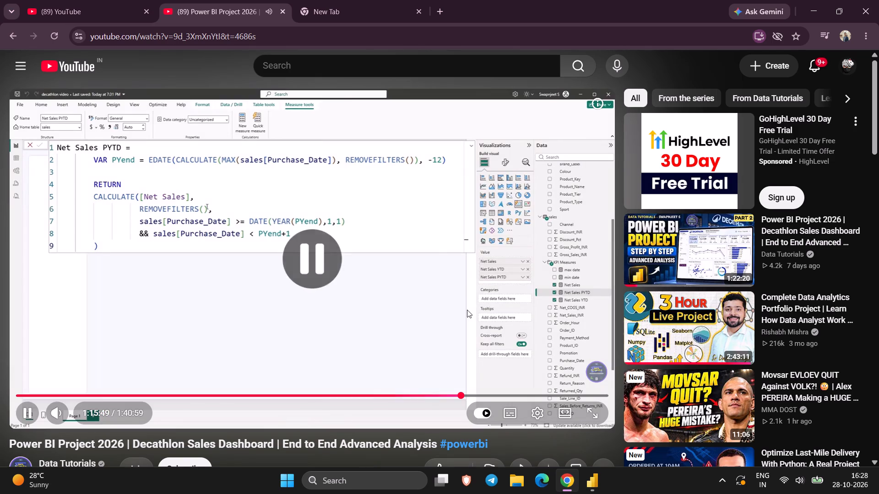
pyautogui.click(407, 0)
pyautogui.click(243, 0)
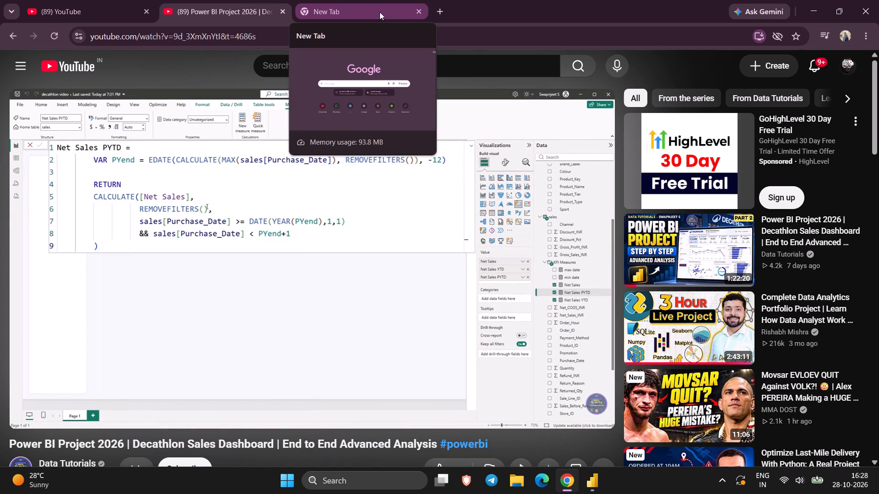
# Switch to Power BI Desktop, compare with the tutorial, and replace 'Date Table'[Date] inside MAX with sales[Purchase_Date] in the Pyer variable.
pyautogui.click(596, 489)
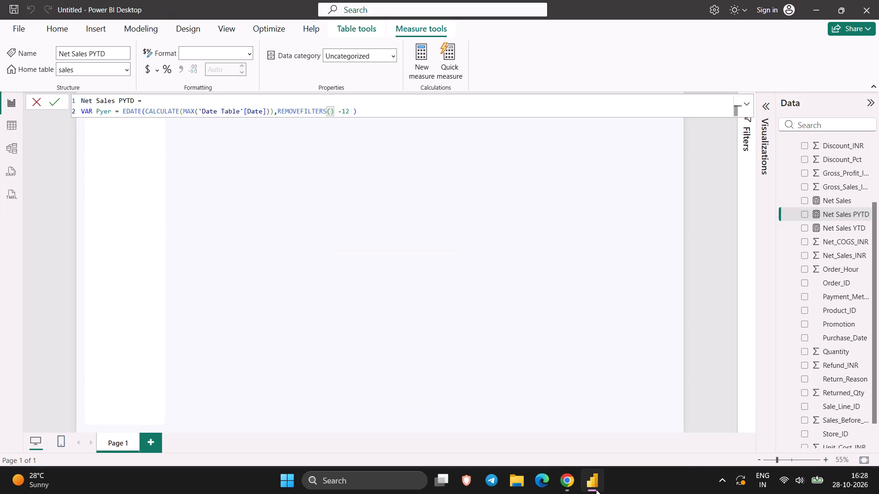
pyautogui.click(596, 489)
pyautogui.click(596, 489)
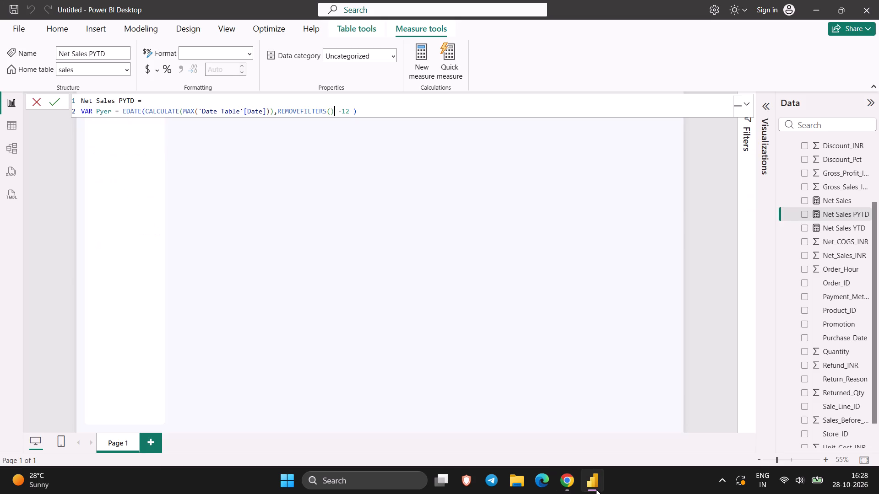
pyautogui.click(596, 489)
pyautogui.click(596, 489)
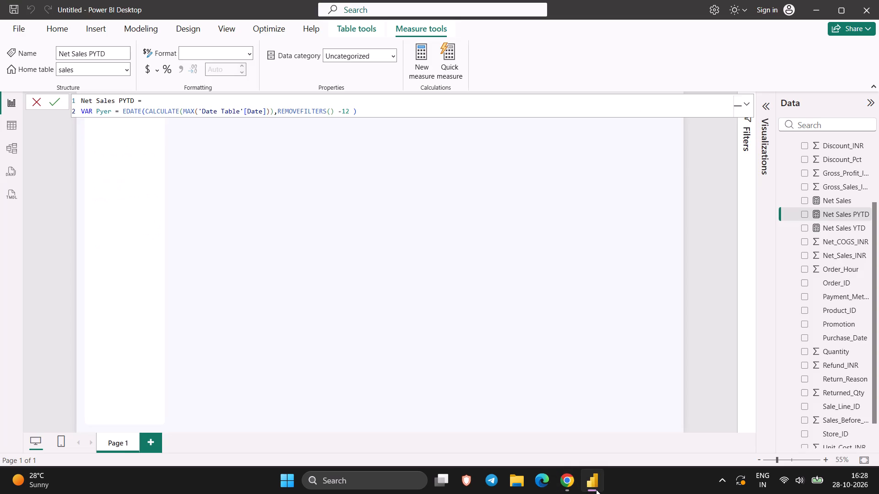
pyautogui.click(596, 489)
pyautogui.click(596, 489)
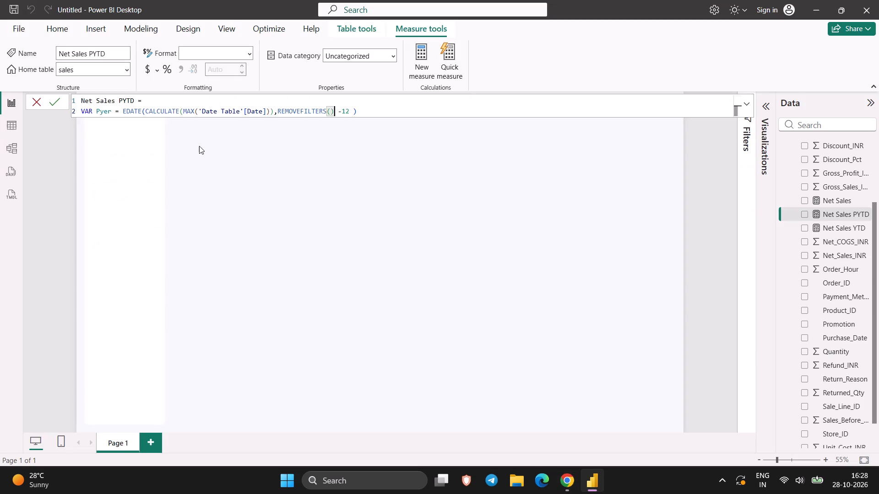
pyautogui.moveTo(266, 114); pyautogui.dragTo(194, 112)
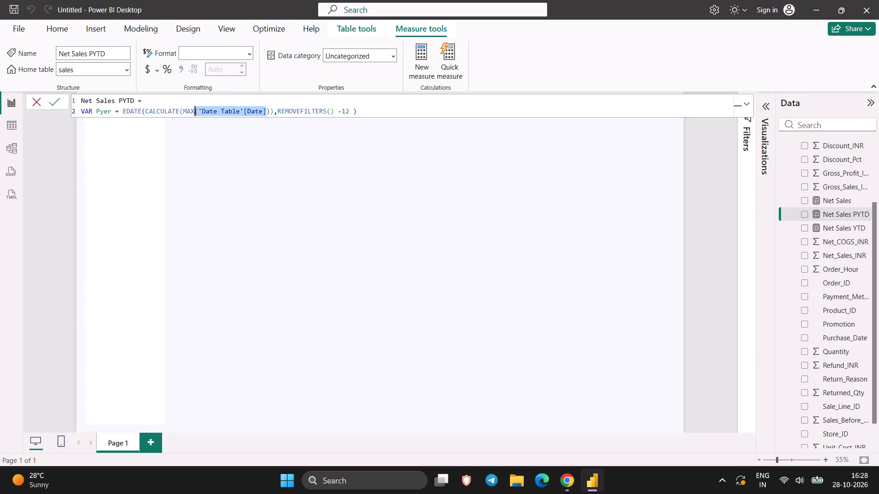
pyautogui.moveTo(194, 112); pyautogui.dragTo(198, 114)
pyautogui.press('BackSpace')
pyautogui.write('pu')
pyautogui.click(250, 122)
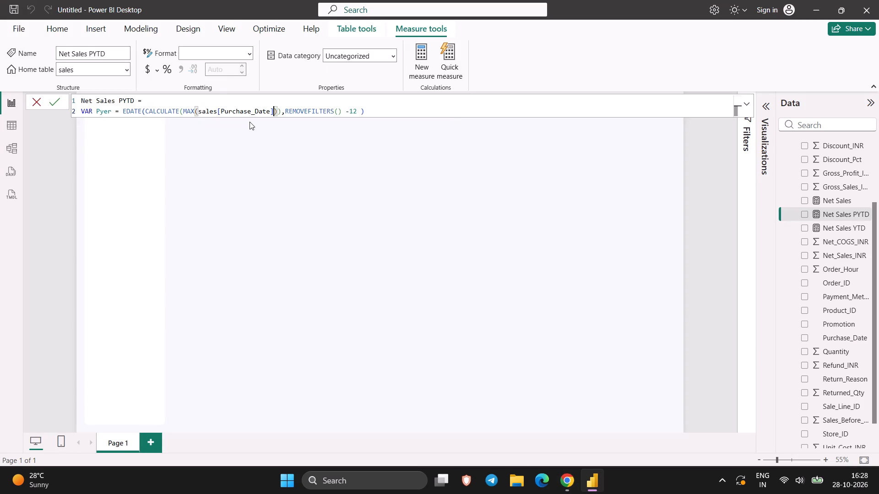
# Add a blank line below the Pyer variable, followed by a RETURN statement and a new line under it.
pyautogui.click(380, 111)
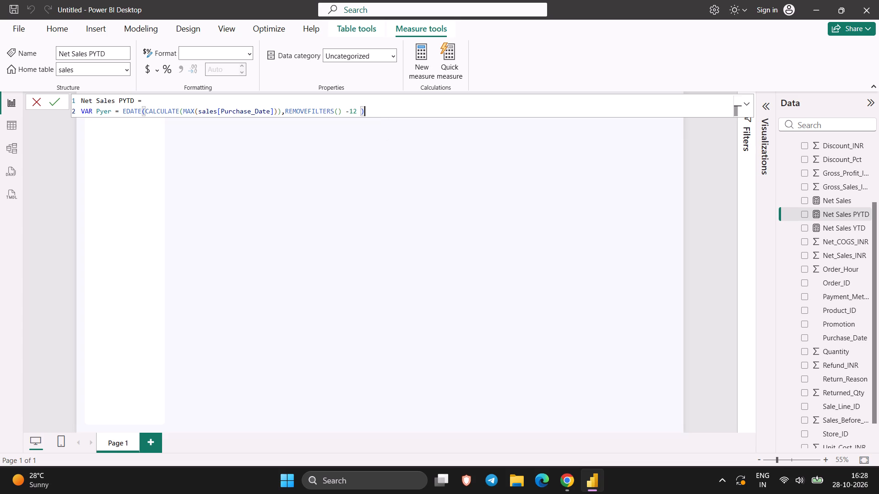
pyautogui.press('Return')
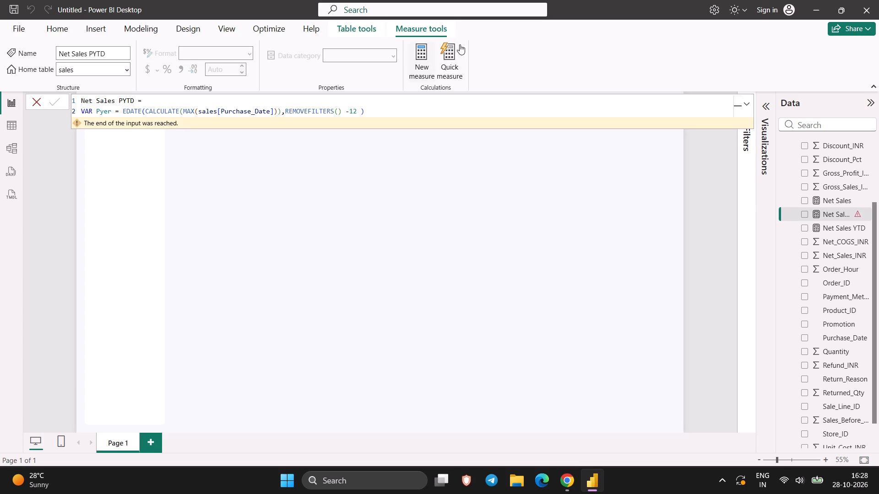
pyautogui.click(385, 116)
pyautogui.hotkey('shift', 'Return')
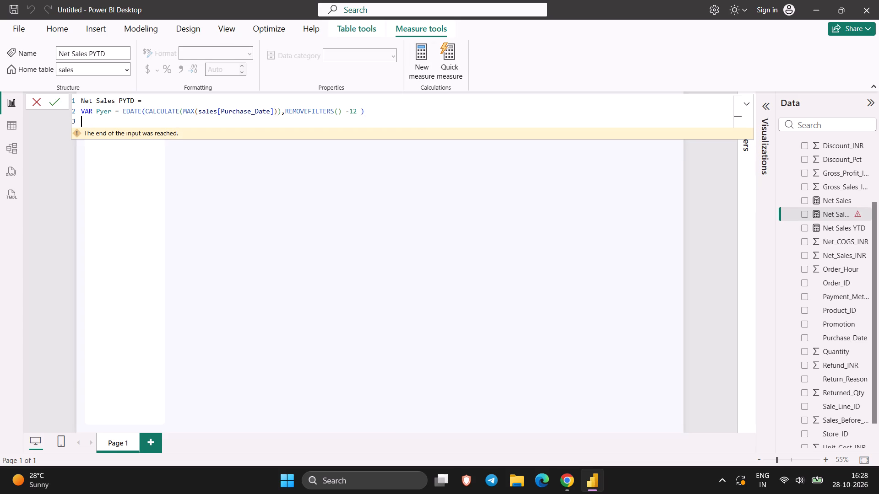
pyautogui.hotkey('shift', 'Return')
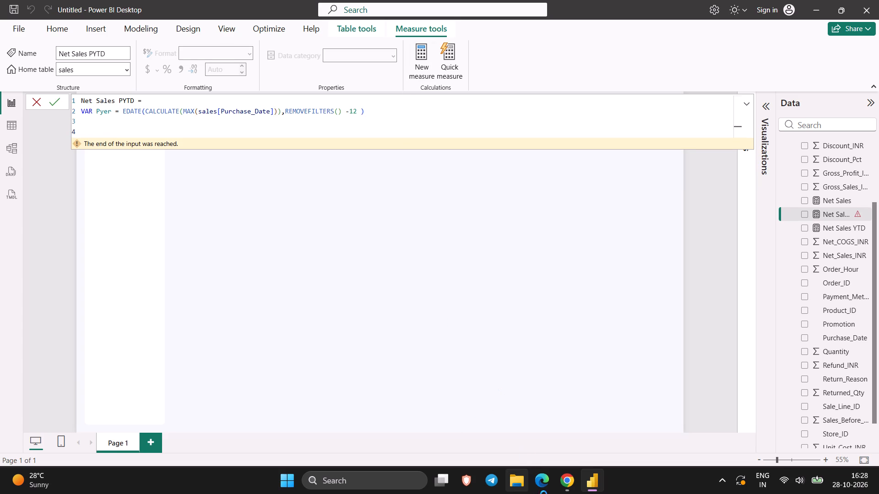
pyautogui.click(558, 485)
pyautogui.click(558, 485)
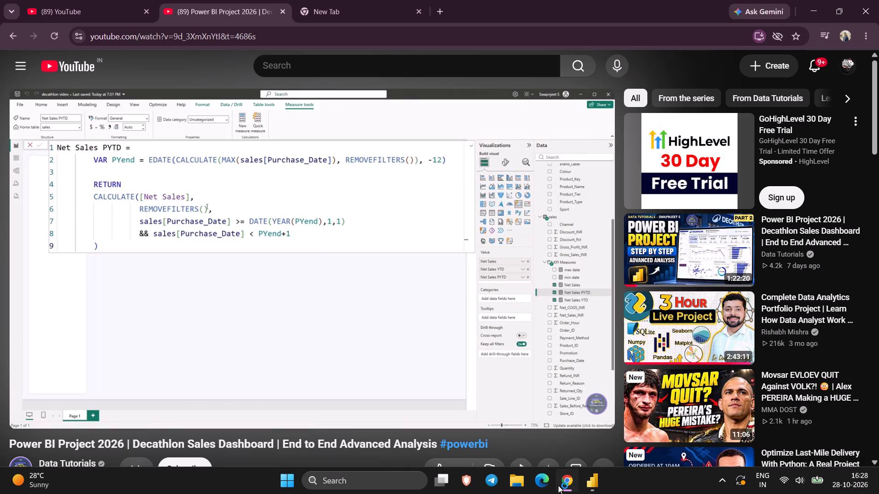
pyautogui.write('RE')
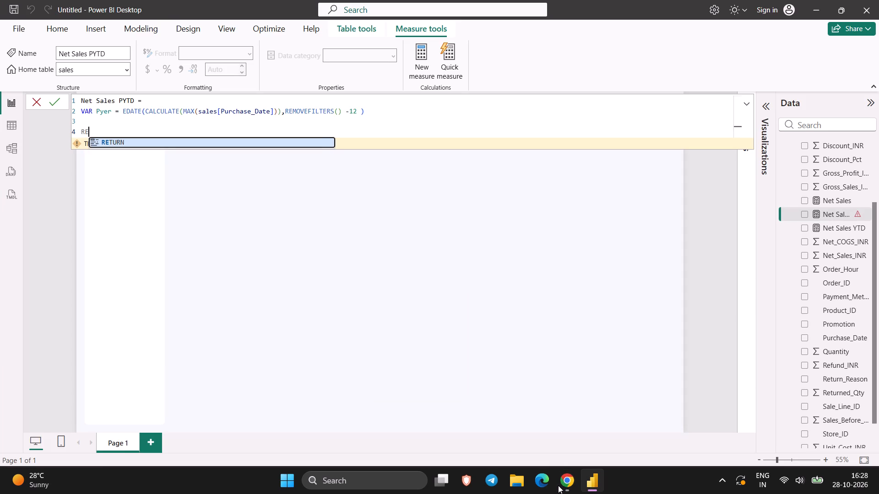
pyautogui.press('Return')
pyautogui.hotkey('shift', 'Return')
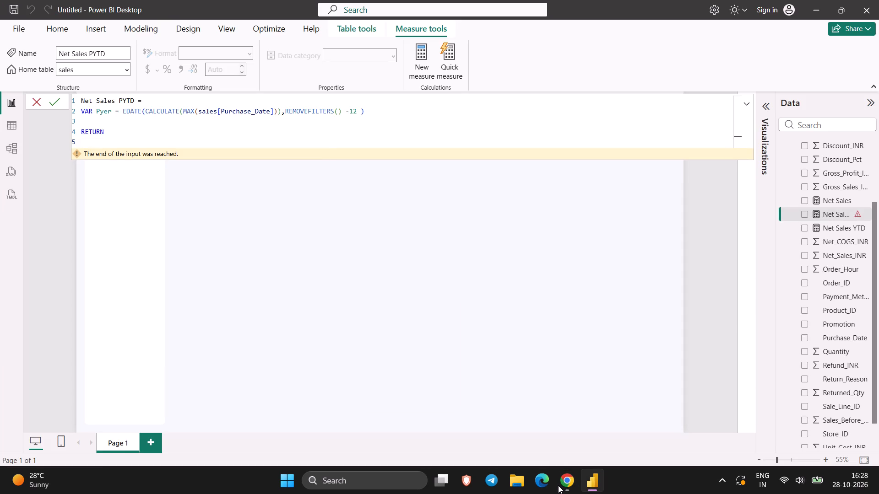
# Enter CALCULATE([Net Sales]) below RETURN in the Net Sales PYTD measure, checking it against the tutorial formula.
pyautogui.click(566, 483)
pyautogui.click(566, 483)
pyautogui.write('CA')
pyautogui.press('Return')
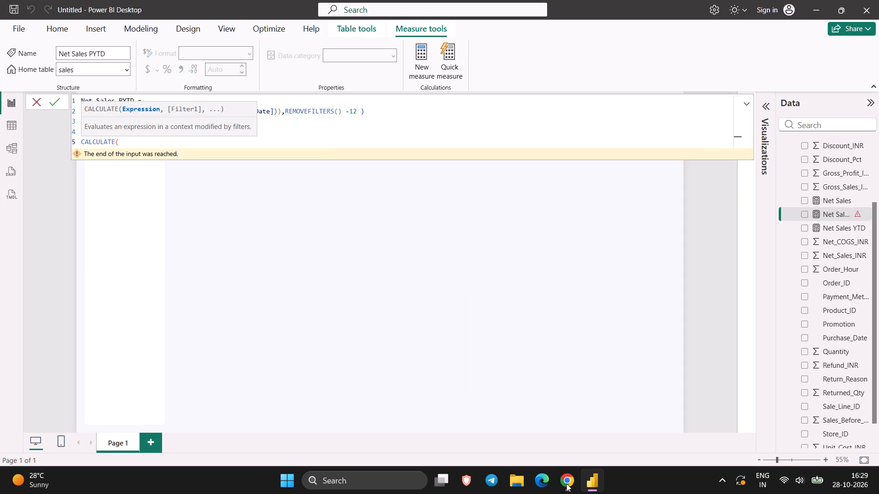
pyautogui.click(566, 483)
pyautogui.click(566, 483)
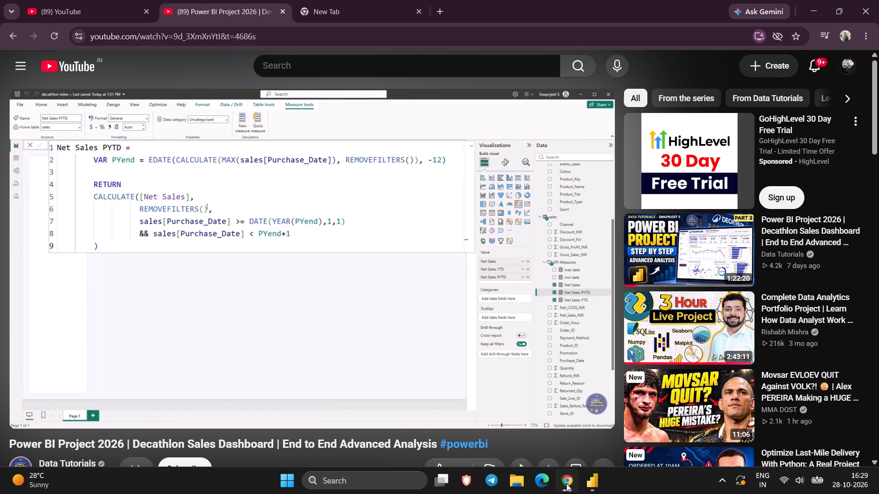
pyautogui.write('ne')
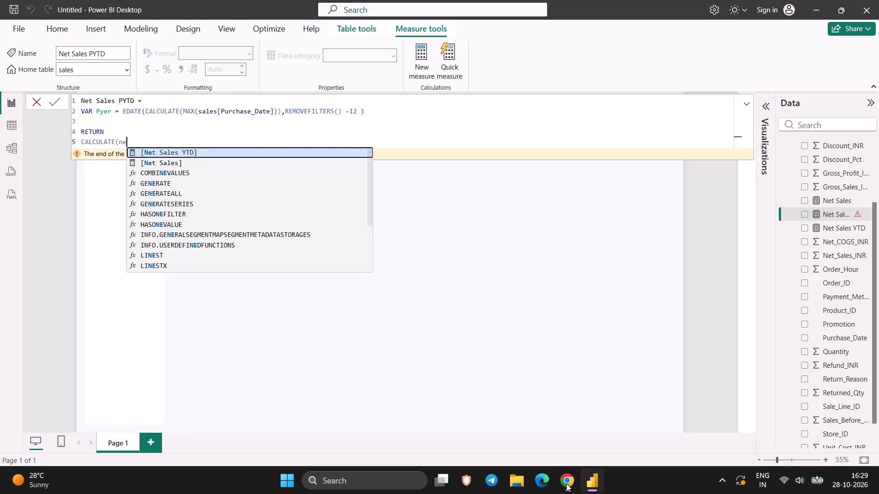
pyautogui.press('Down')
pyautogui.press('Return')
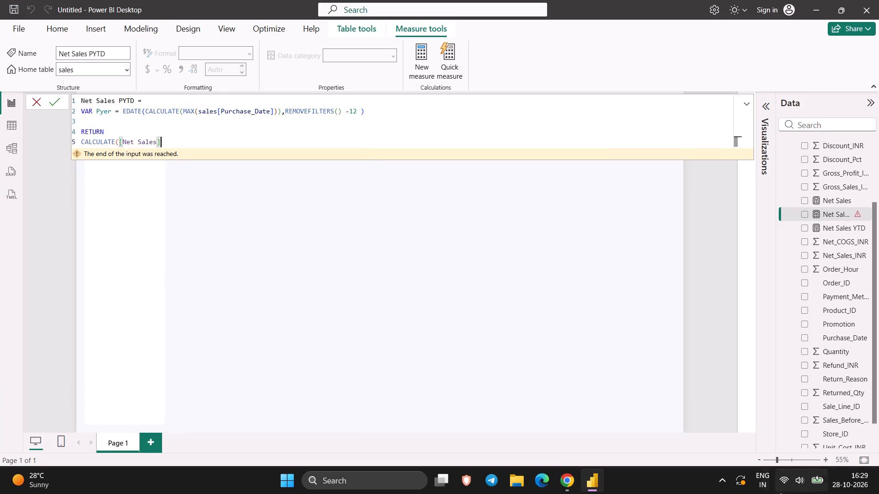
pyautogui.click(713, 447)
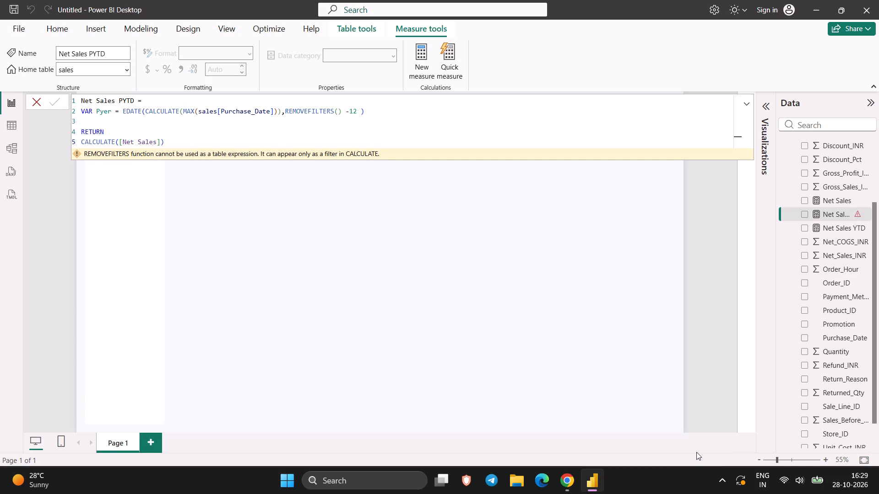
# Check the tutorial formula and add REMOVEFILTERS() as the filter argument after [Net Sales] in the CALCULATE below RETURN.
pyautogui.click(580, 484)
pyautogui.click(580, 484)
pyautogui.click(572, 479)
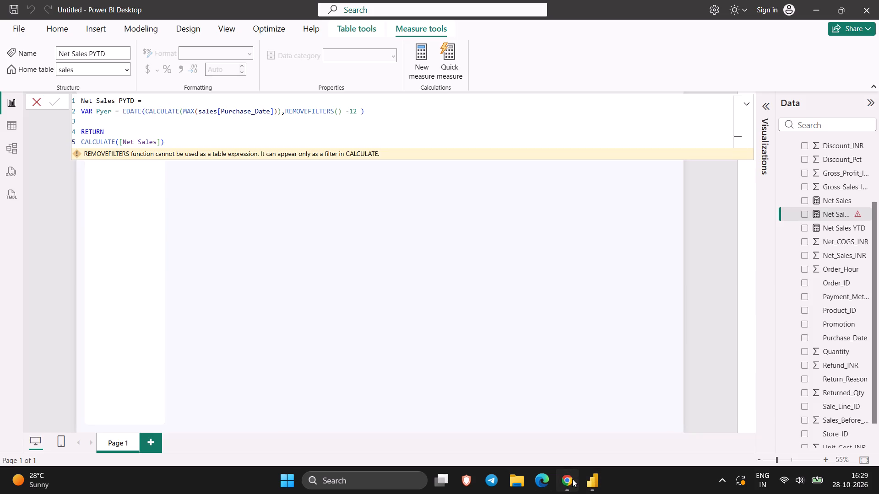
pyautogui.click(572, 479)
pyautogui.click(161, 144)
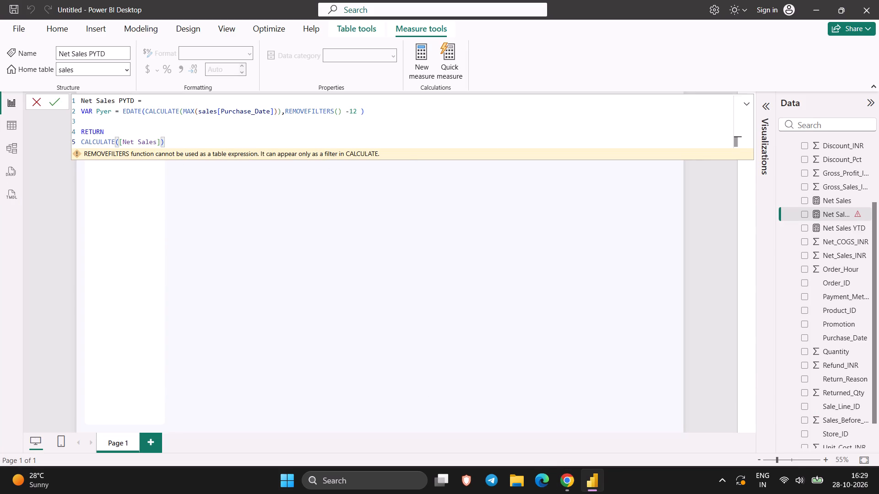
pyautogui.write(',')
pyautogui.press('space')
pyautogui.write('re')
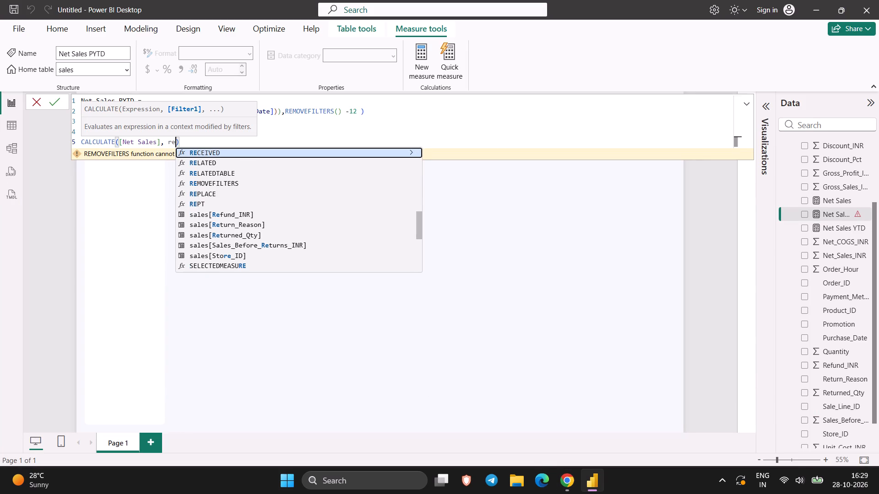
pyautogui.write('mo')
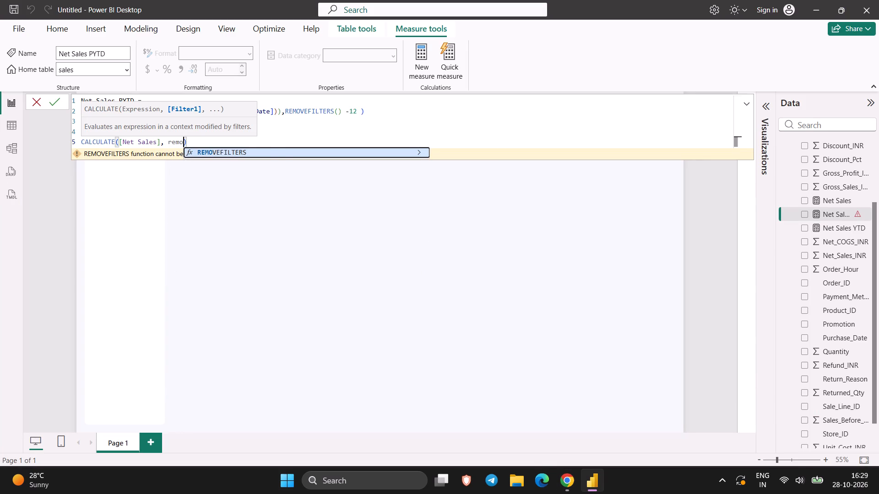
pyautogui.press('Return')
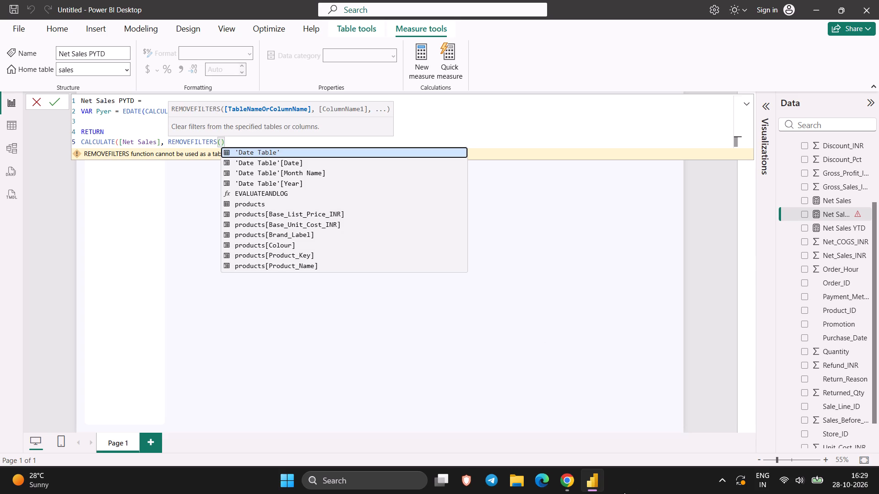
# Check the tutorial formula in Chrome and add sales[Purchase_Date] after REMOVEFILTERS() in the CALCULATE below RETURN.
pyautogui.click(570, 478)
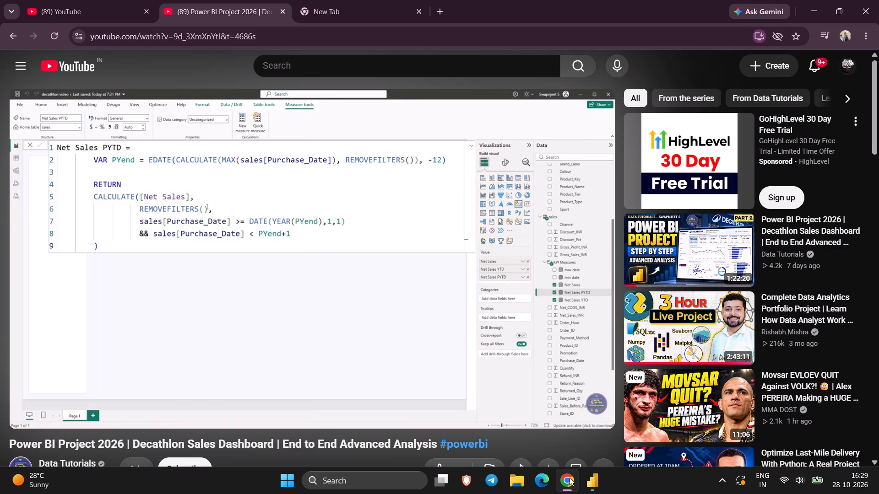
pyautogui.click(570, 478)
pyautogui.press('Right')
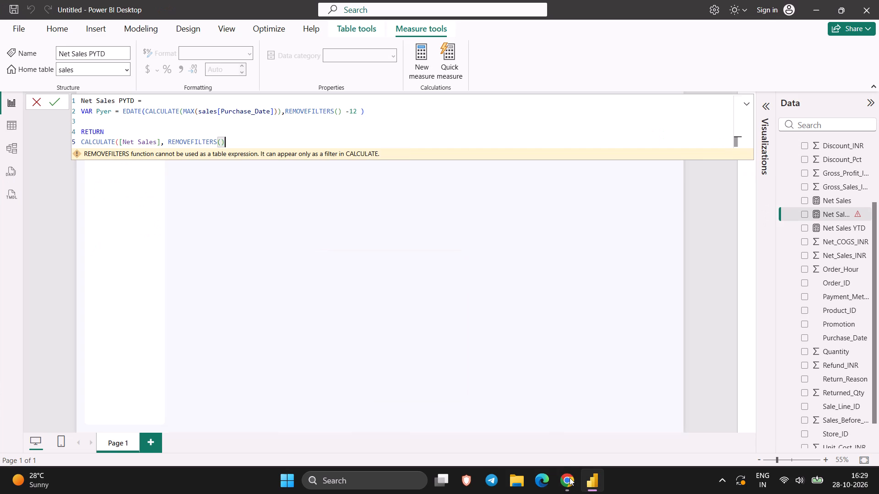
pyautogui.write(', sa')
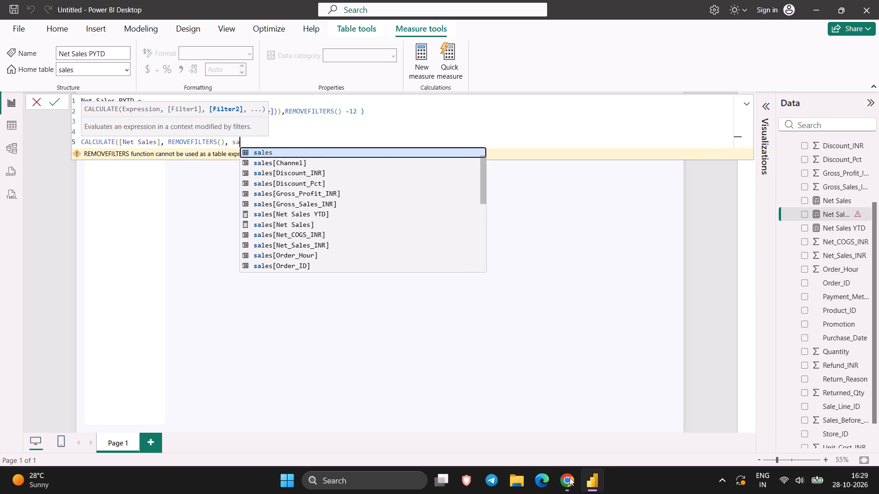
pyautogui.press('l')
pyautogui.press('Return')
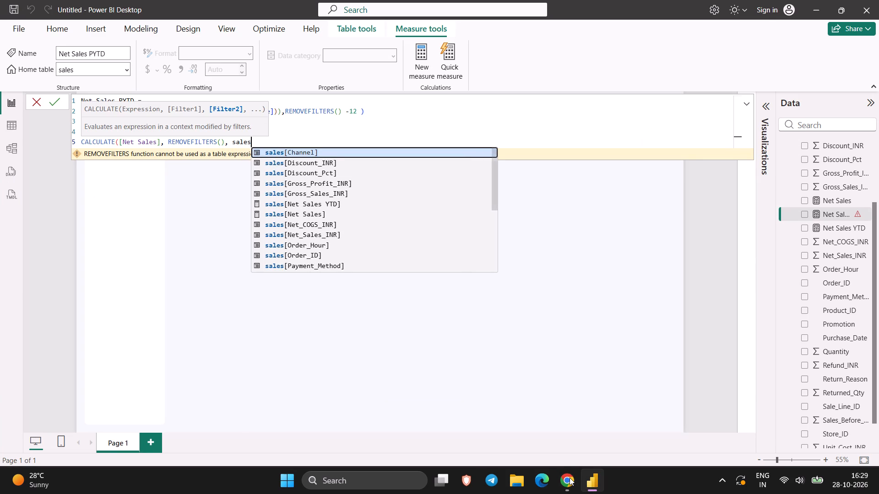
pyautogui.press('o')
pyautogui.press('BackSpace')
pyautogui.press('p')
pyautogui.press('BackSpace')
pyautogui.press('[')
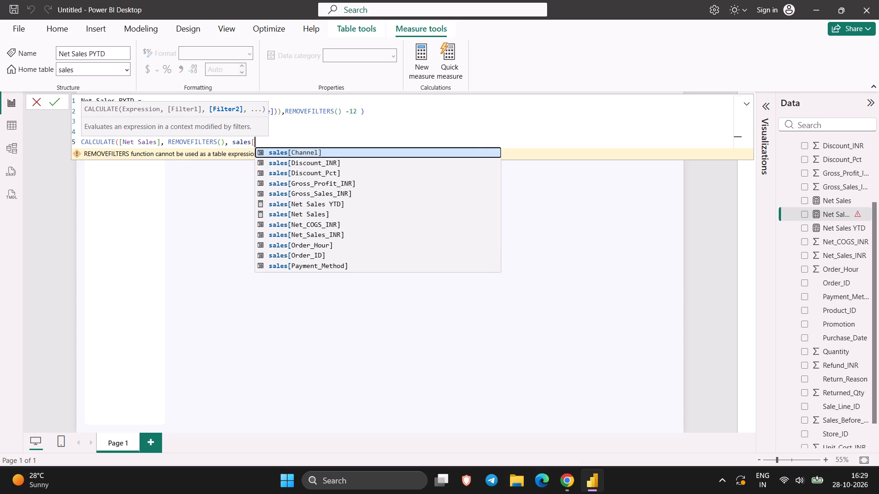
pyautogui.write('pu')
pyautogui.press('Return')
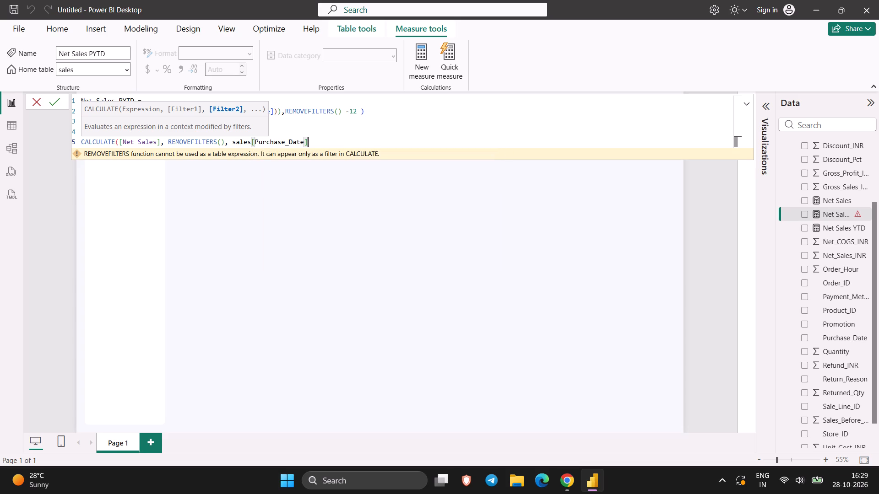
# Check the tutorial formula and add the >= operator after sales[Purchase_Date] in the Net Sales PYTD measure.
pyautogui.click(569, 477)
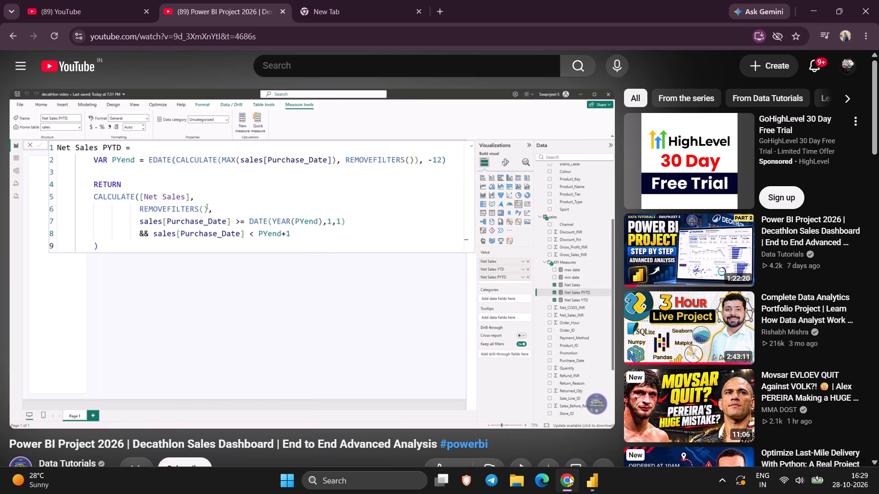
pyautogui.click(569, 477)
pyautogui.press('space')
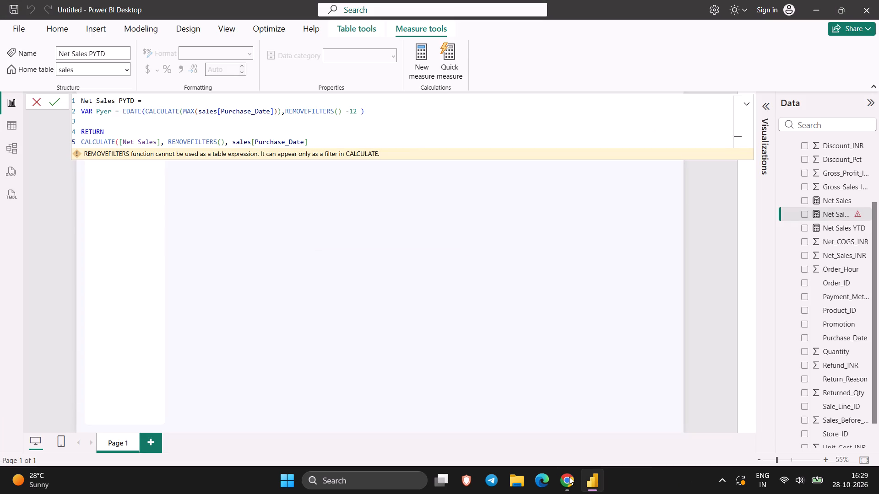
pyautogui.write('>=')
pyautogui.press('space')
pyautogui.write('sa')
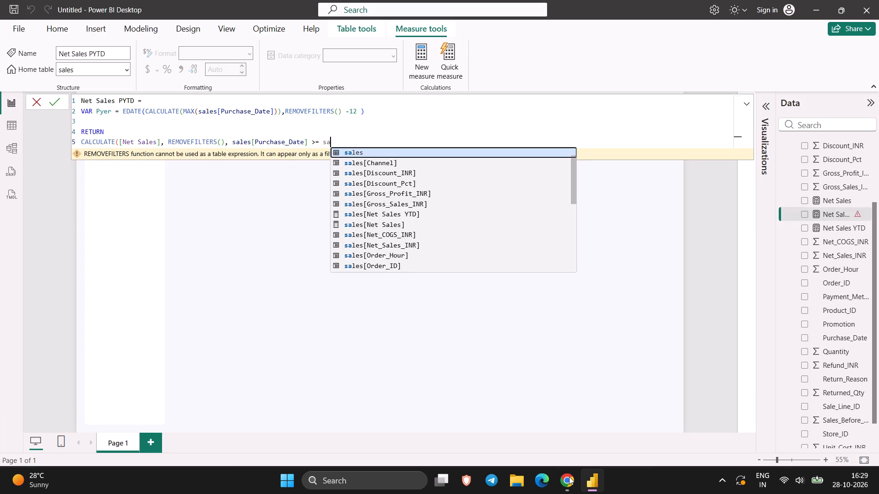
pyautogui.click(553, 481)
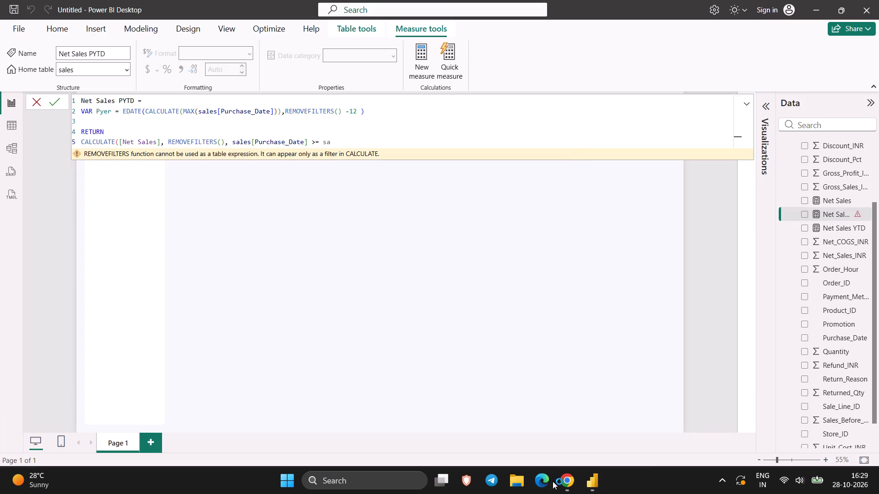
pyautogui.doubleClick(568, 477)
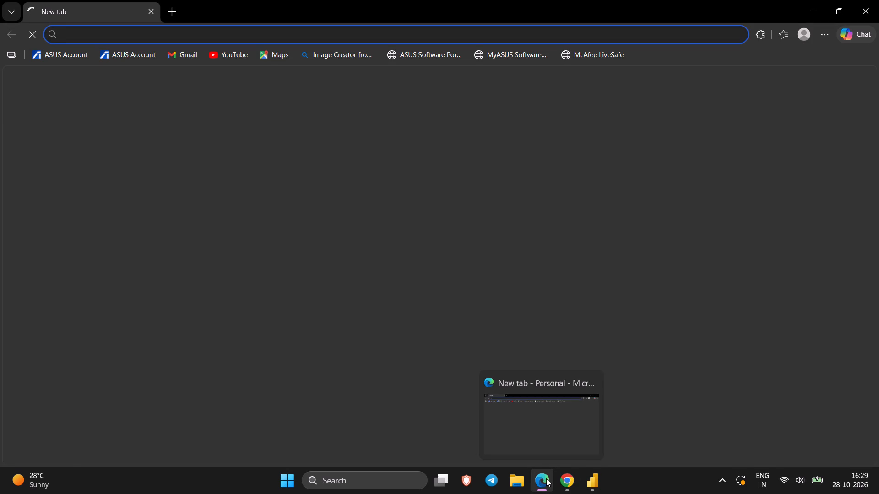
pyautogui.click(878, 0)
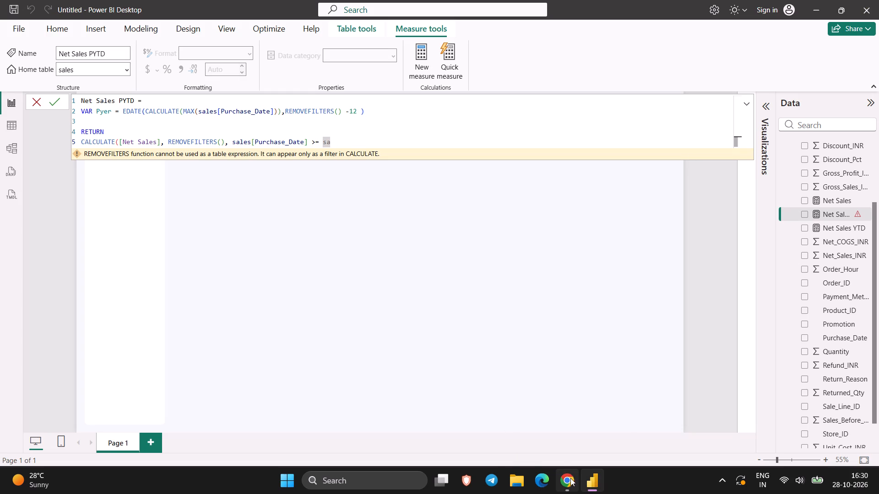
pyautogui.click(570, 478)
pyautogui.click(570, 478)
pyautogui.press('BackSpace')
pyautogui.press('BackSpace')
# Enter DATE(YEAR(Pyer) after the >= operator, checking the YEAR argument against the tutorial formula.
pyautogui.write('da')
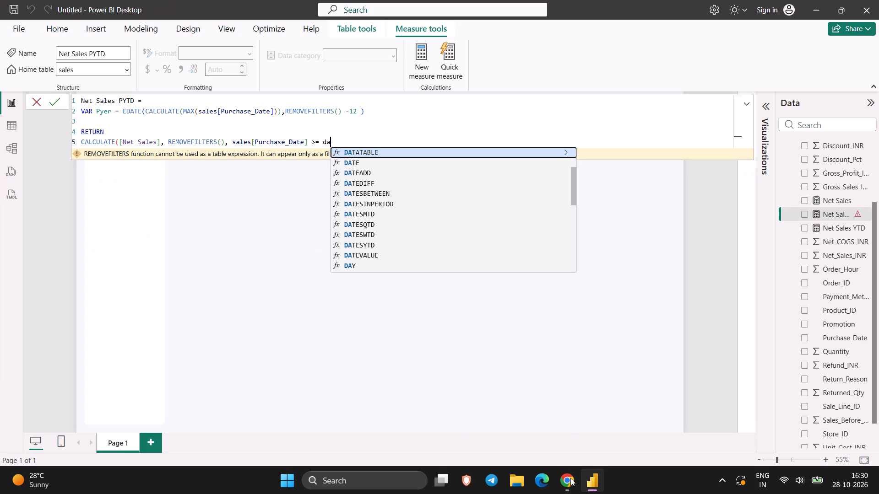
pyautogui.write('te')
pyautogui.press('Return')
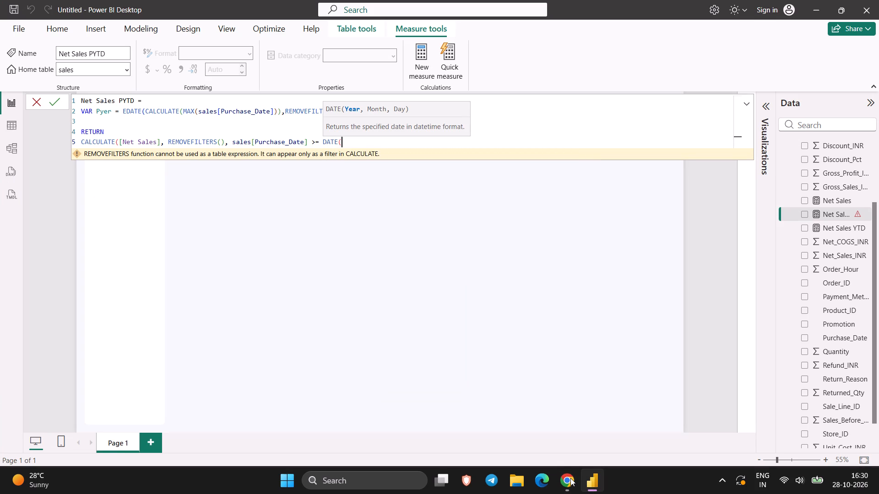
pyautogui.hotkey('shift', 'y')
pyautogui.press('Return')
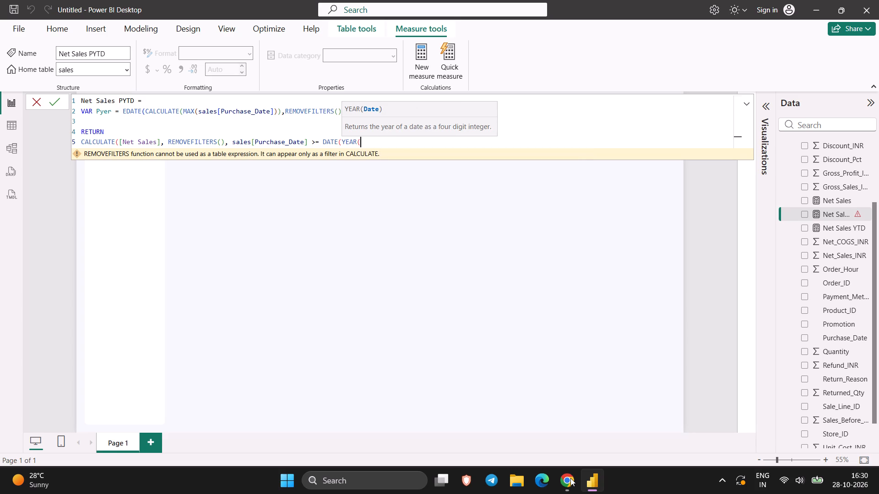
pyautogui.click(570, 478)
pyautogui.click(570, 478)
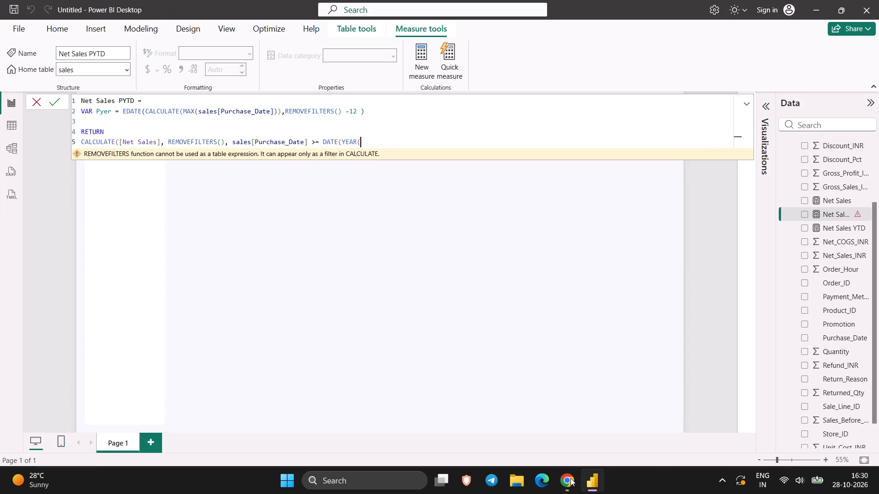
pyautogui.press('p')
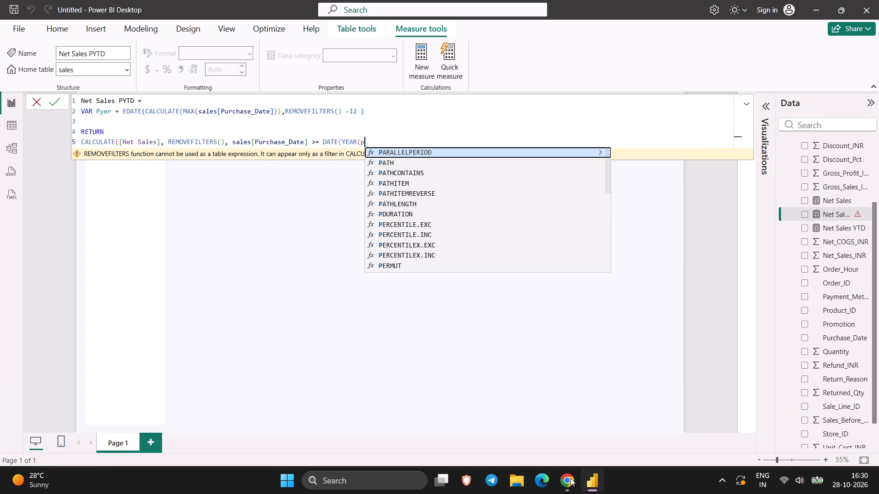
pyautogui.press('e')
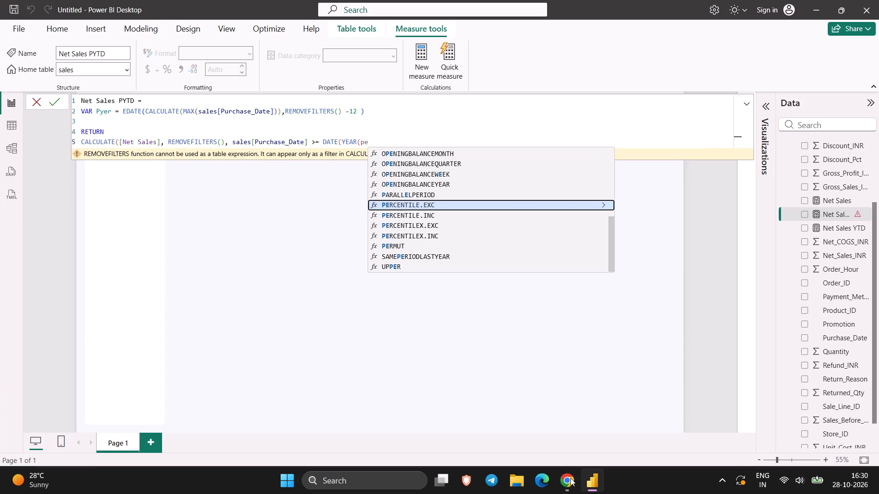
pyautogui.press('BackSpace')
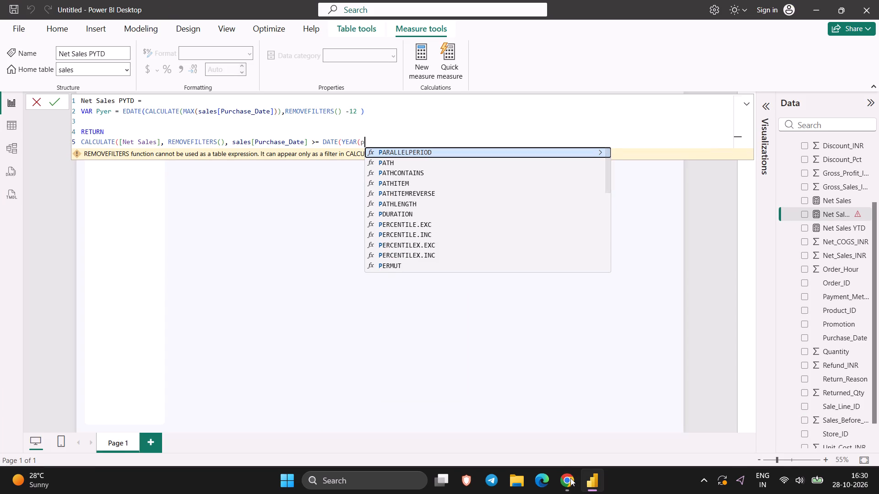
pyautogui.press('y')
pyautogui.press('Return')
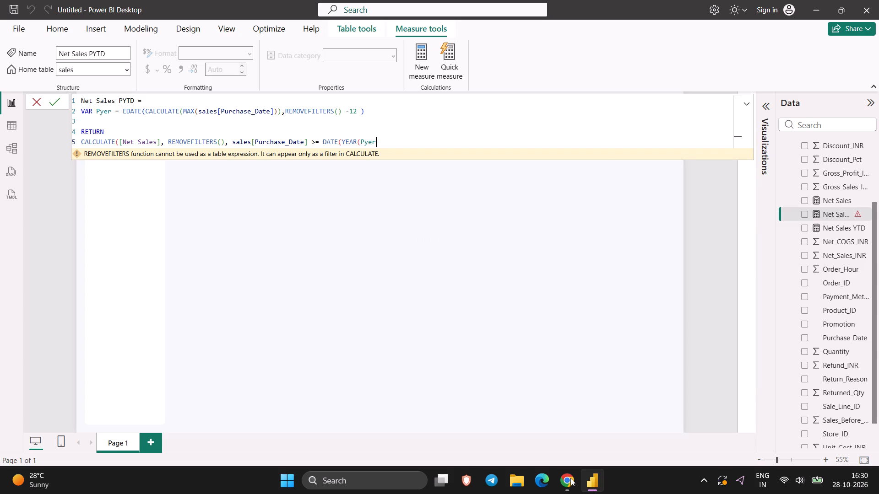
pyautogui.hotkey('shift', ')')
# Complete the DATE function with month 1 and day 1 and close it, checking it against the tutorial formula.
pyautogui.write('100')
pyautogui.press('BackSpace')
pyautogui.press('BackSpace')
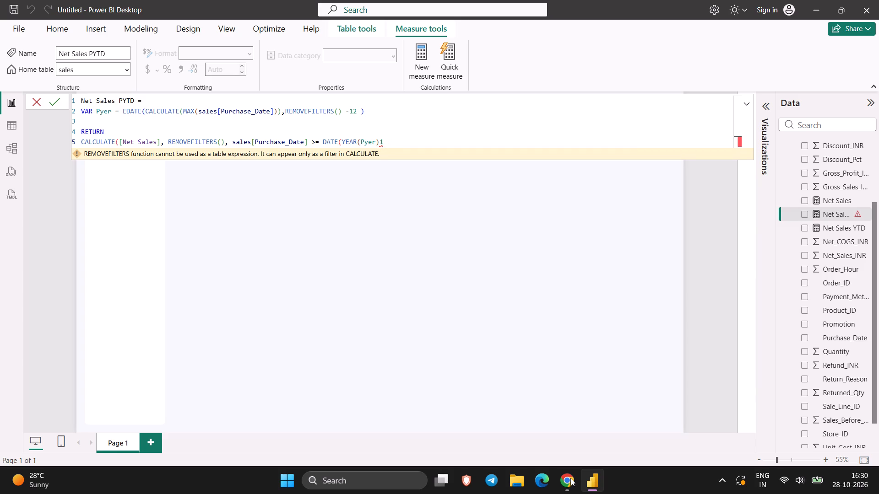
pyautogui.press('BackSpace')
pyautogui.click(567, 484)
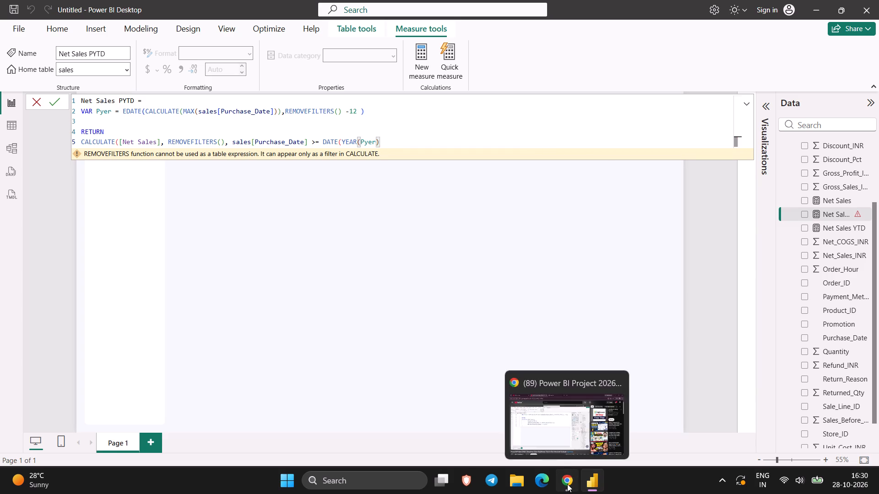
pyautogui.click(567, 484)
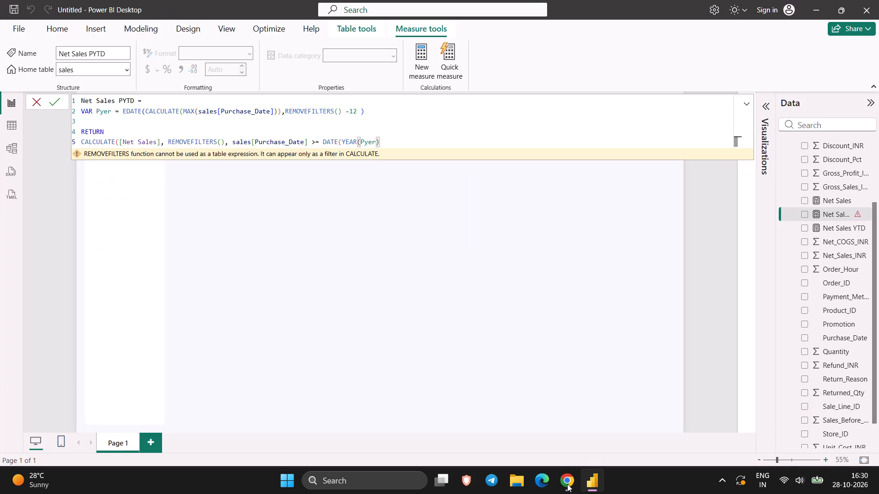
pyautogui.write(',1,')
pyautogui.write('1)')
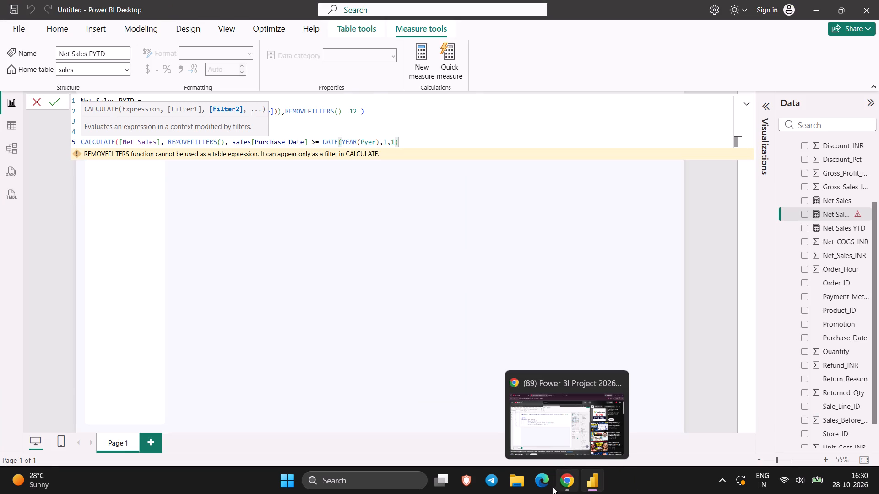
# Check the tutorial formula in Chrome and add an indented new line with the && operator below the DATE filter.
pyautogui.click(564, 482)
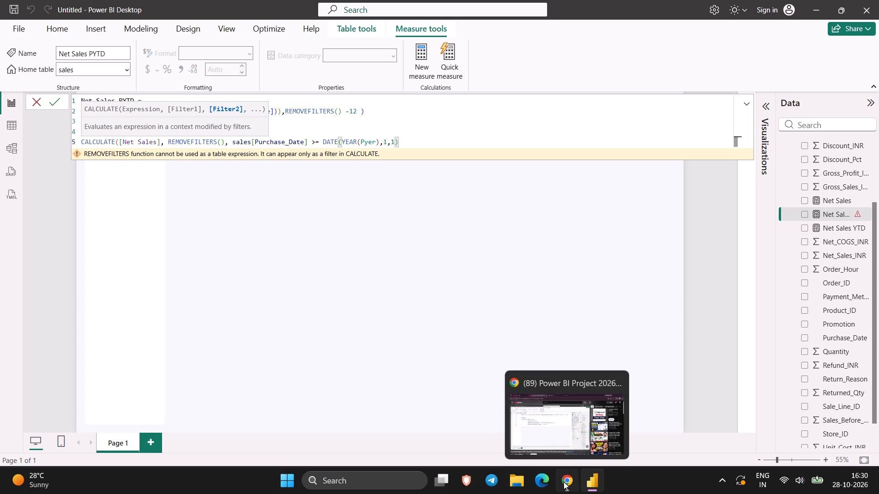
pyautogui.click(564, 482)
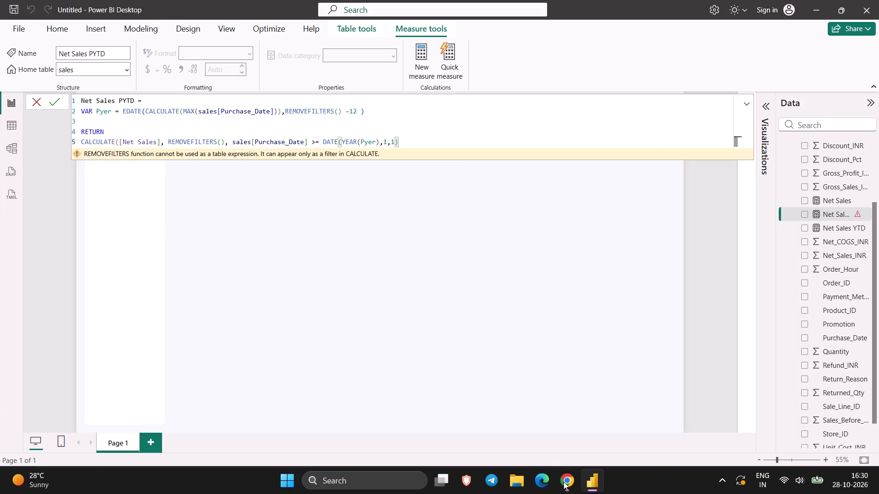
pyautogui.hotkey('shift', 'Return')
pyautogui.press('space')
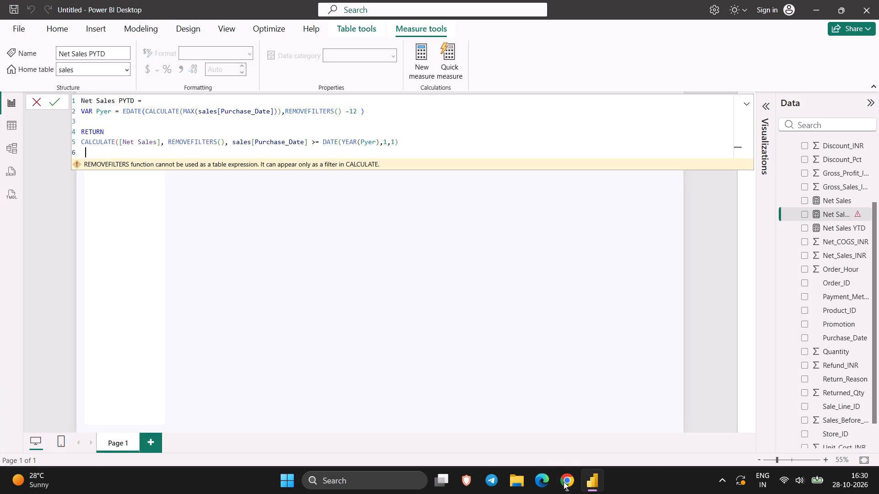
pyautogui.press('space')
pyautogui.press('space')
pyautogui.press('space')
pyautogui.write('&&')
pyautogui.press('space')
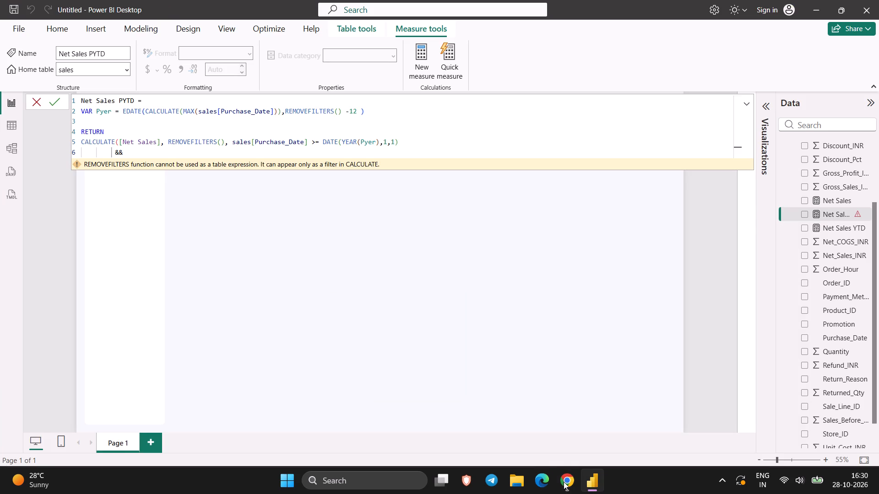
# Enter sales[Purchase_Date] < after the && operator, checking the condition against the tutorial formula.
pyautogui.click(564, 482)
pyautogui.click(564, 482)
pyautogui.write('pu')
pyautogui.press('Return')
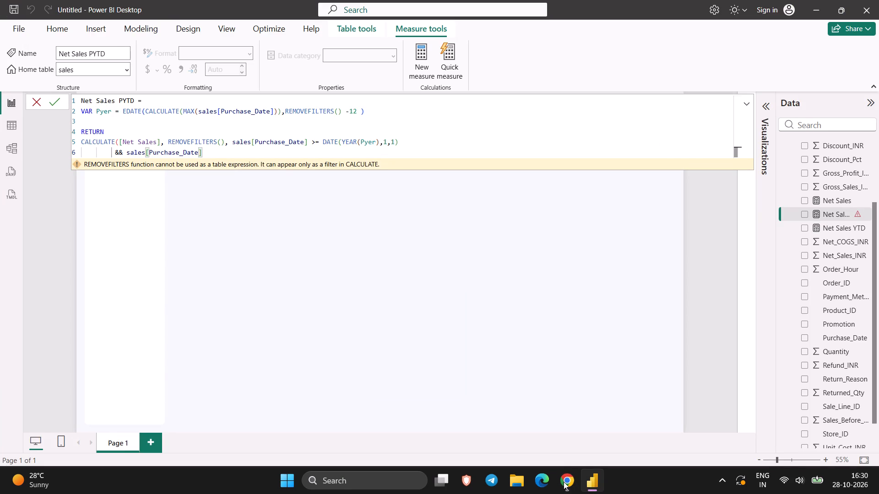
pyautogui.click(564, 482)
pyautogui.click(564, 482)
pyautogui.press('space')
pyautogui.write('<')
pyautogui.press('space')
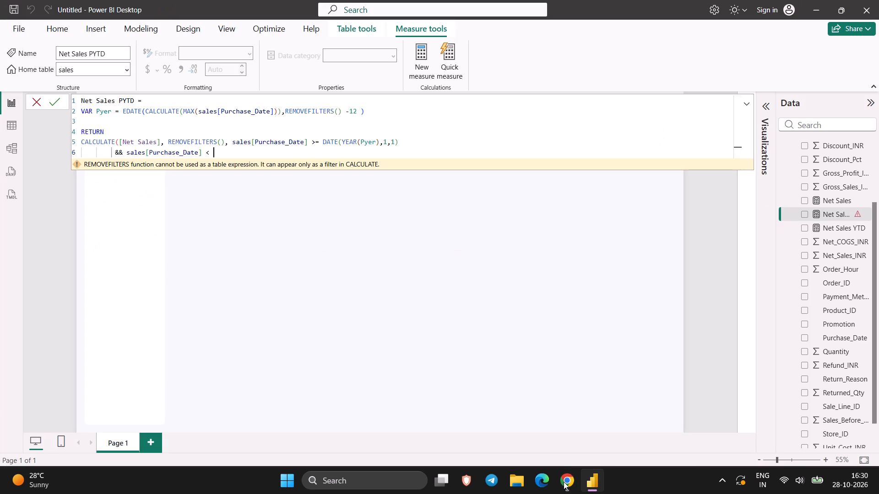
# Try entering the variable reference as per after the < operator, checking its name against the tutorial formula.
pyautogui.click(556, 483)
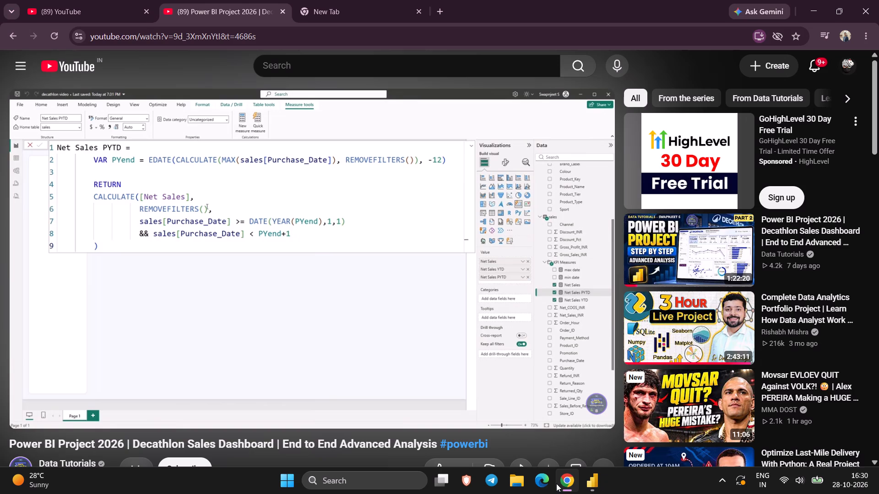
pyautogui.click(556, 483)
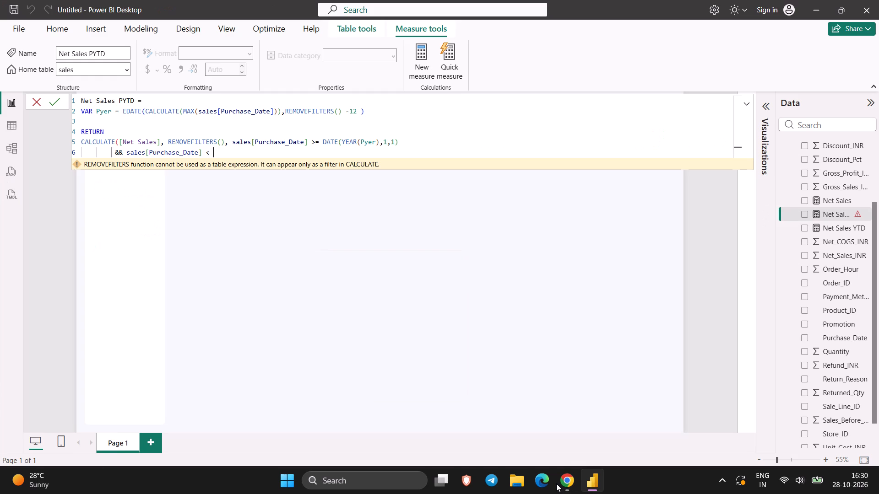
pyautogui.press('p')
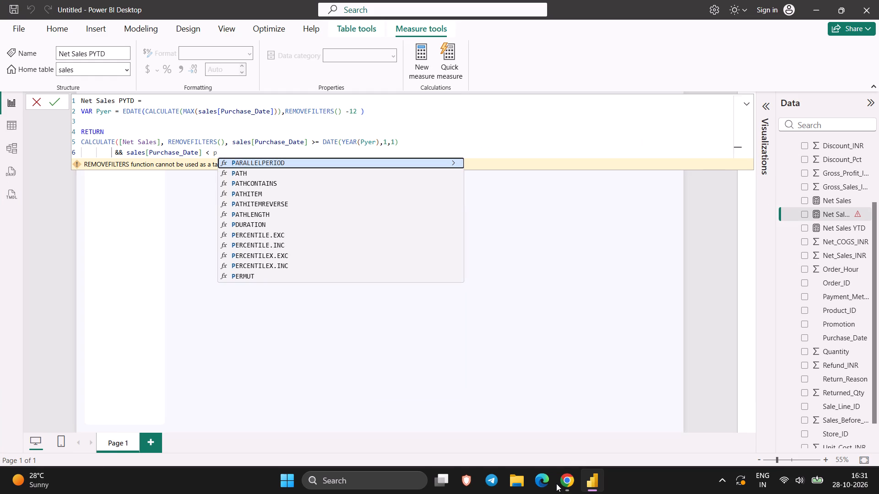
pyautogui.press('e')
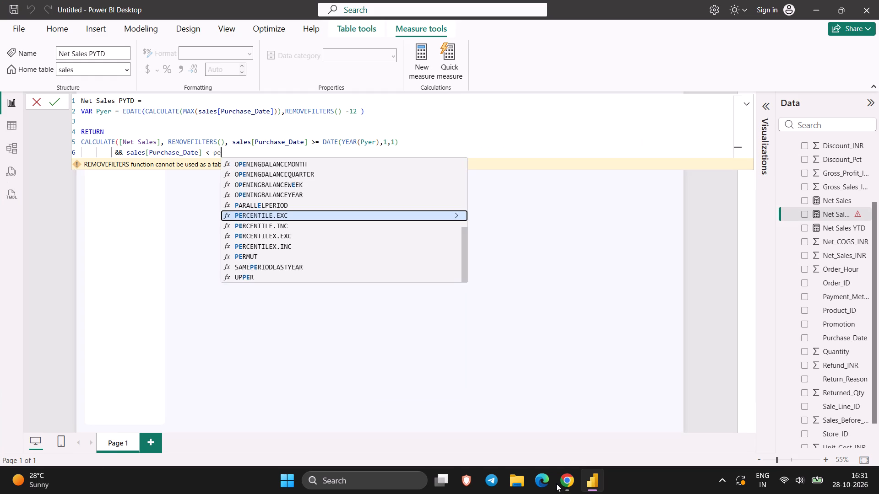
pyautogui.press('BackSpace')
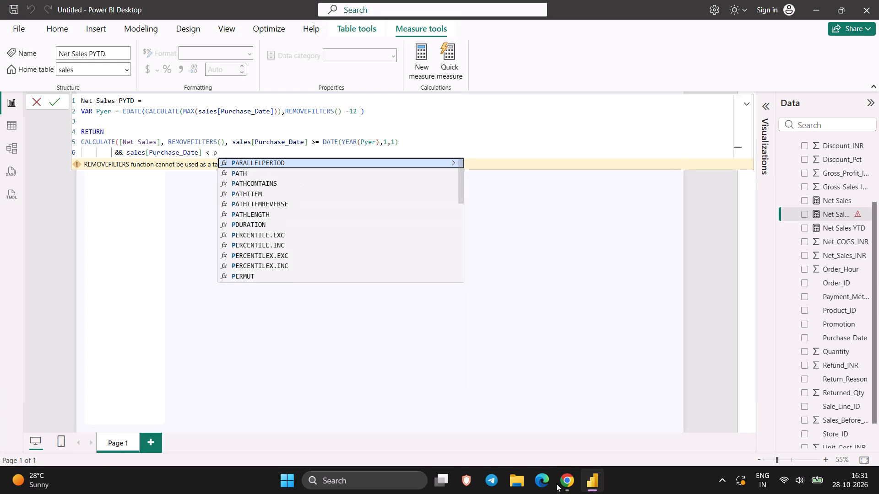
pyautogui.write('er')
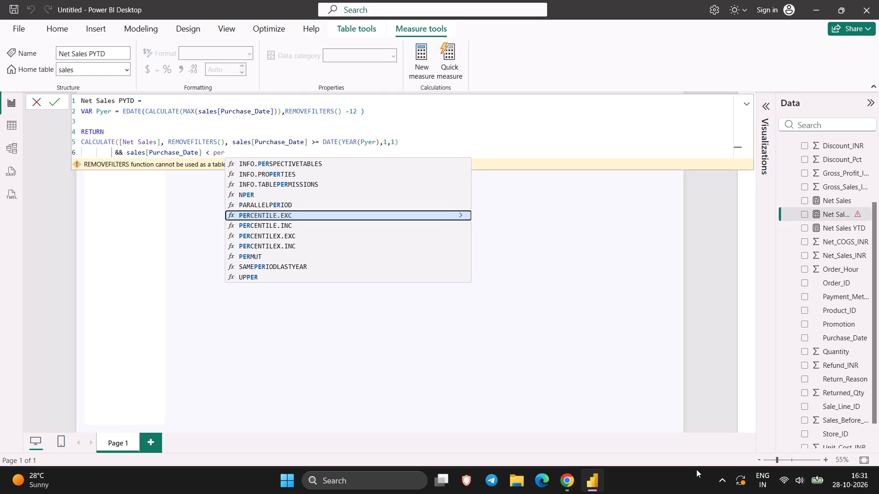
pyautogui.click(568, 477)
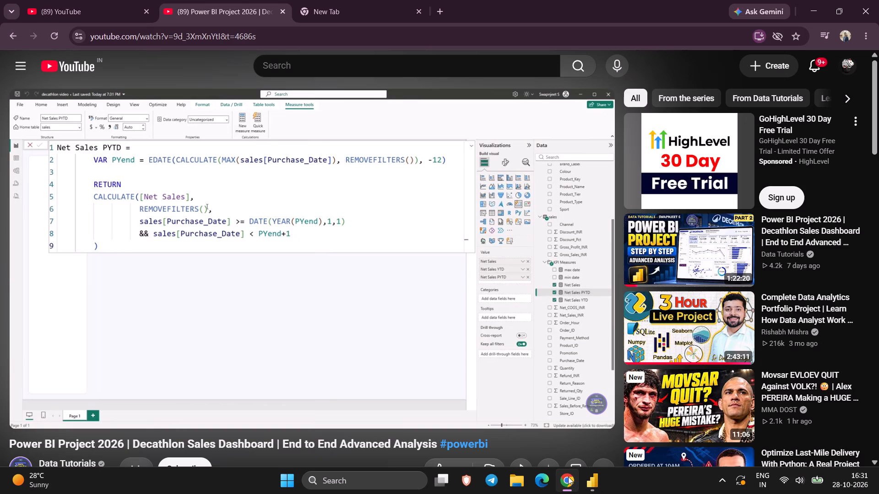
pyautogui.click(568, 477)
# Rename the variable in the VAR line of the Net Sales PYTD measure to PYend.
pyautogui.click(109, 115)
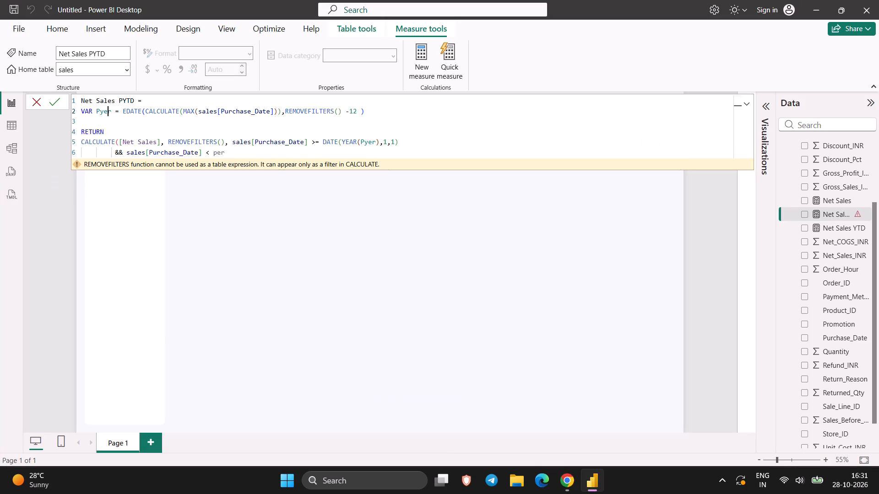
pyautogui.press('Right')
pyautogui.press('BackSpace')
pyautogui.press('BackSpace')
pyautogui.press('BackSpace')
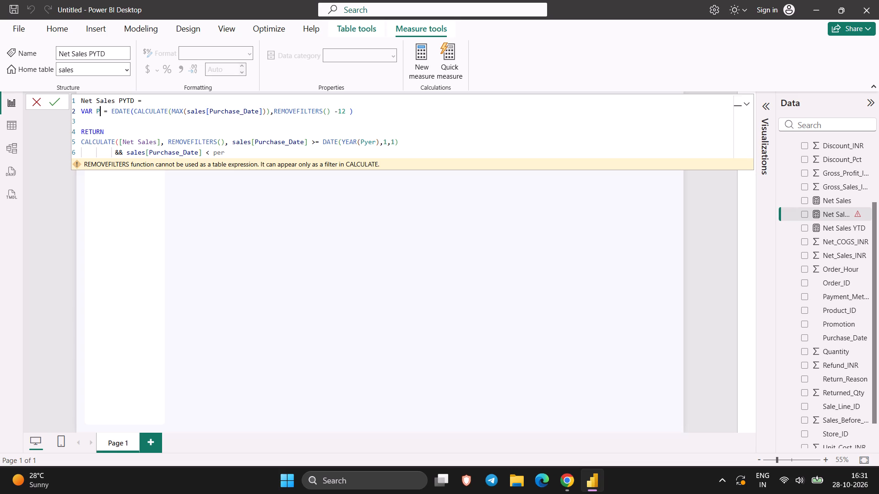
pyautogui.hotkey('shift', 'y')
pyautogui.write('end')
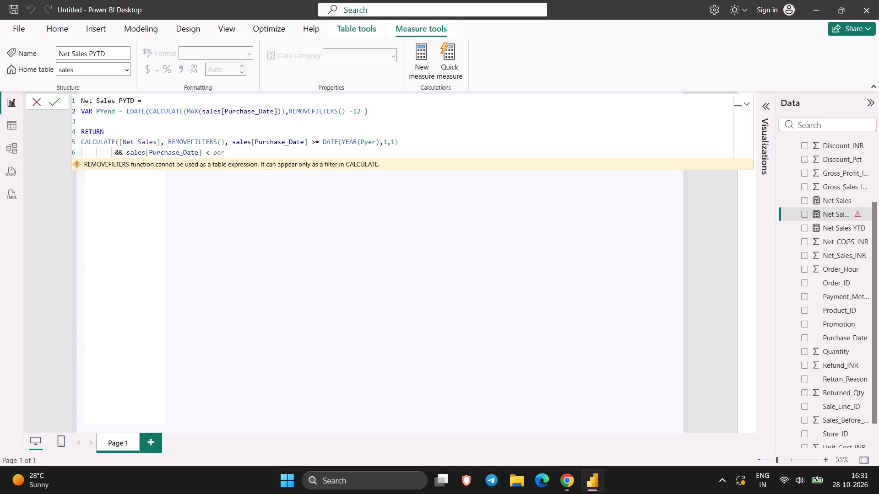
# Replace the text after the < operator in the last line with the variable PYend.
pyautogui.click(231, 152)
pyautogui.press('BackSpace')
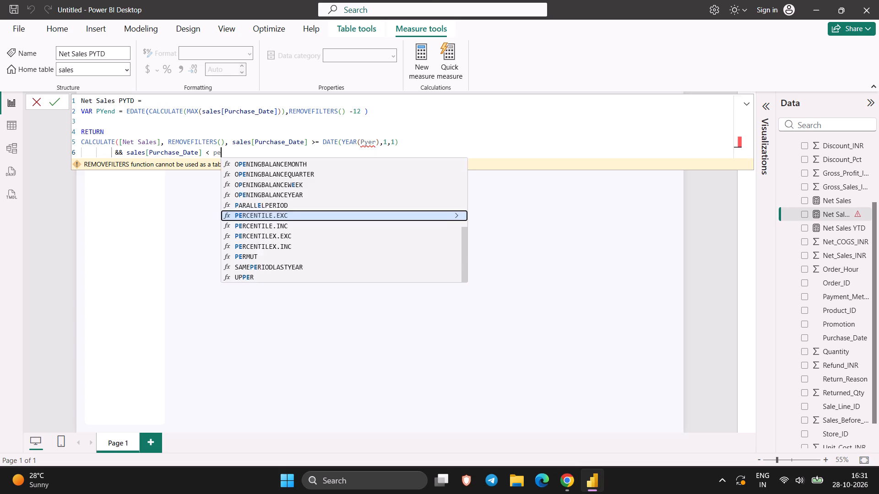
pyautogui.press('BackSpace')
pyautogui.press('BackSpace')
pyautogui.hotkey('shift', 'p')
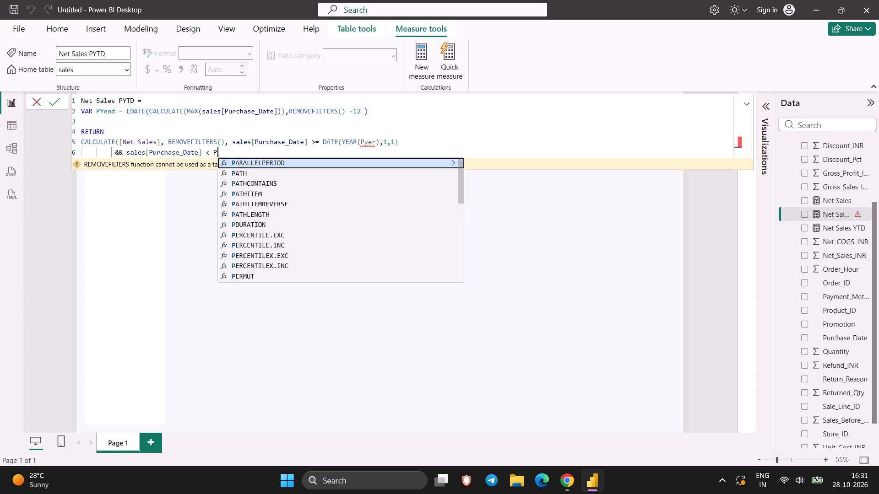
pyautogui.hotkey('shift', 'y')
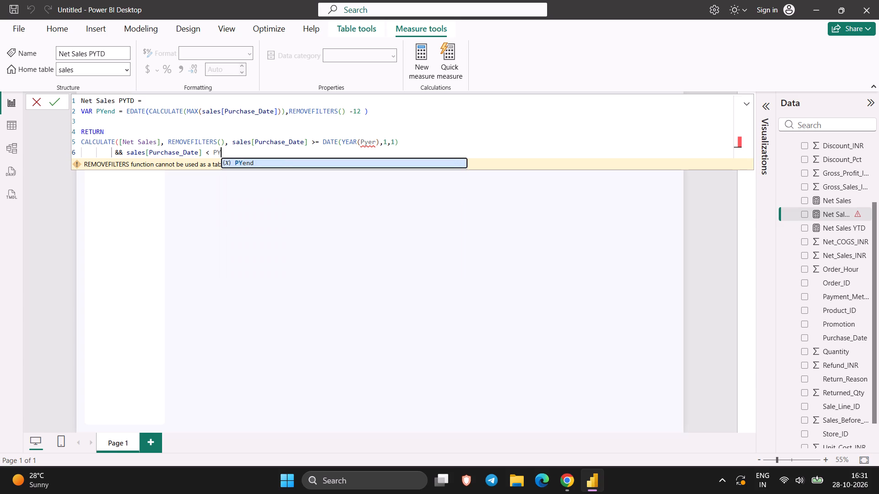
pyautogui.press('Return')
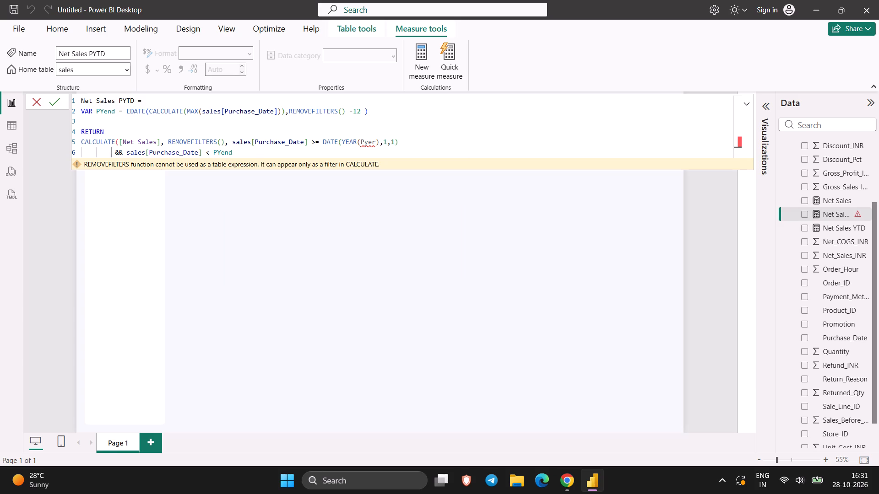
# Replace the argument of the YEAR function with the variable PYend.
pyautogui.click(374, 141)
pyautogui.press('BackSpace')
pyautogui.press('Return')
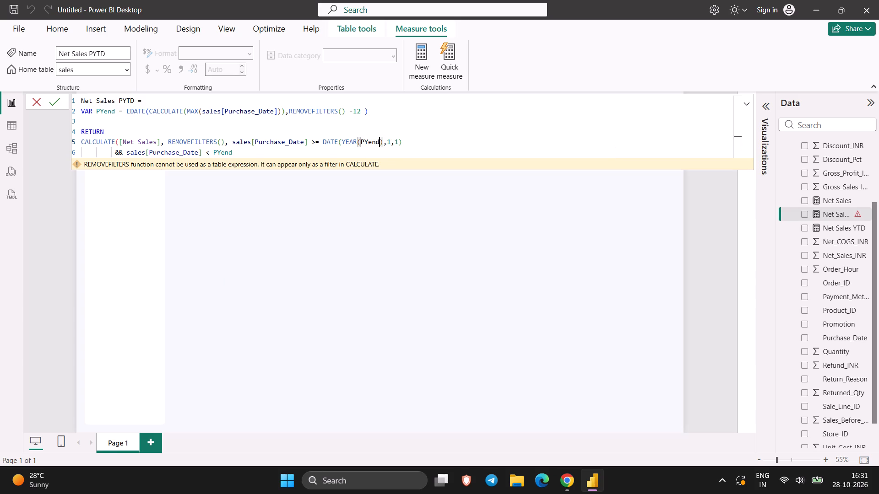
# Check the tutorial formula, add +1 after PYend in the last line and close the CALCULATE function.
pyautogui.click(266, 148)
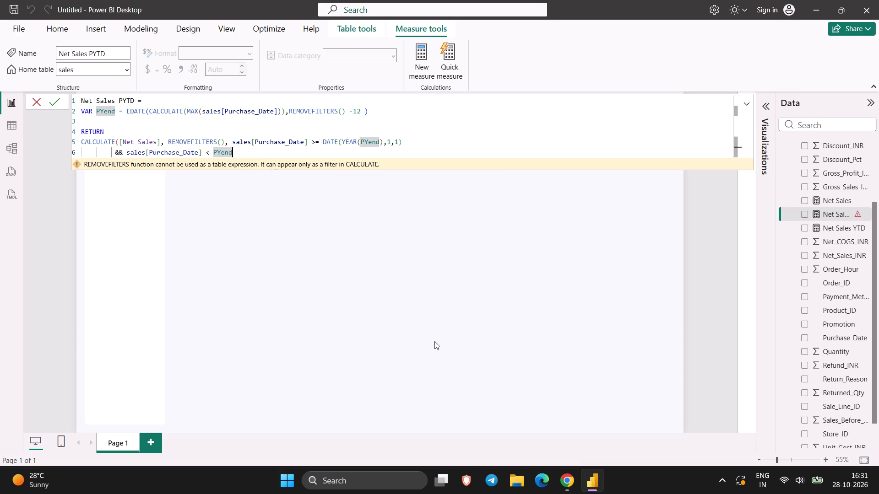
pyautogui.click(565, 472)
pyautogui.click(565, 472)
pyautogui.hotkey('shift', '+')
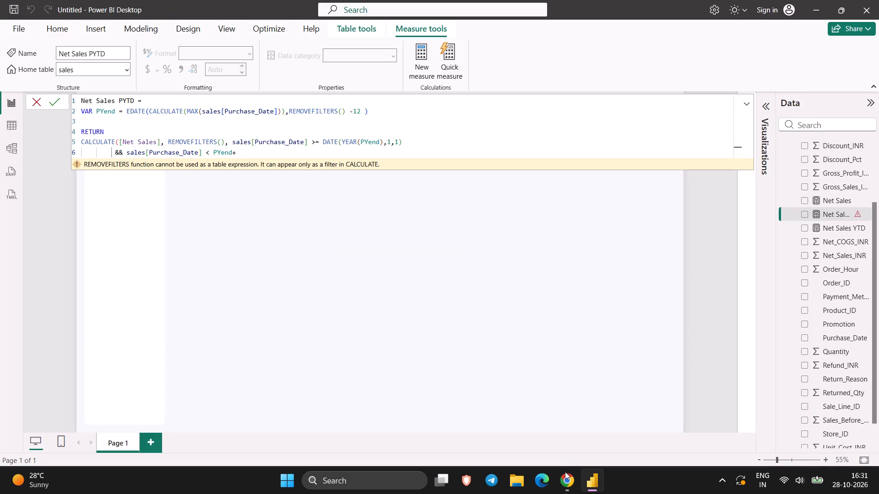
pyautogui.press('1')
pyautogui.hotkey('shift', ')')
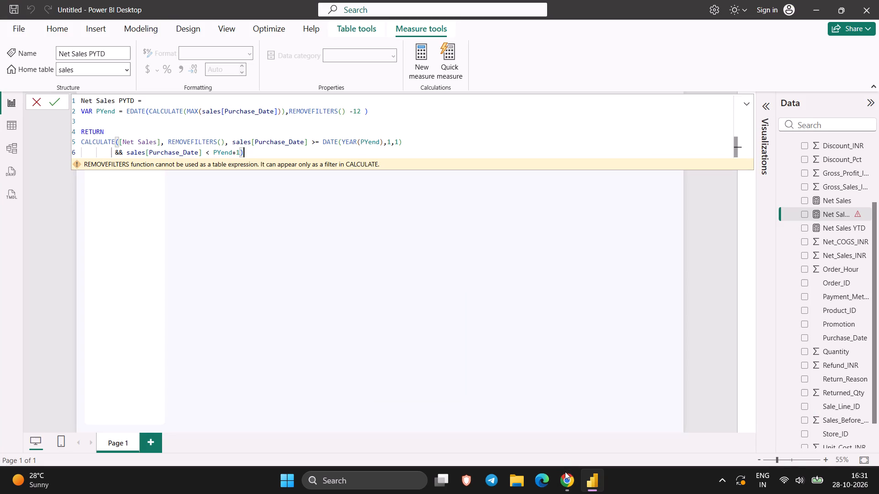
# Resume the tutorial video in Chrome and commit the Net Sales PYTD formula in Power BI Desktop.
pyautogui.click(567, 478)
pyautogui.press('space')
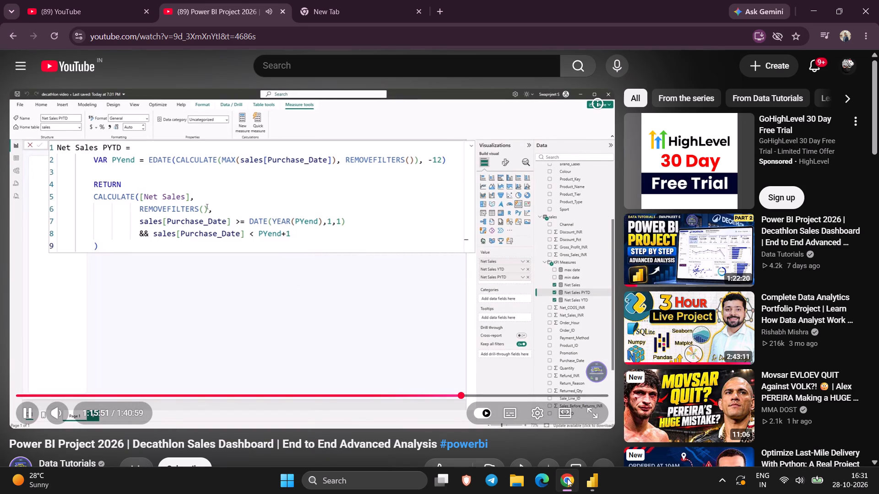
pyautogui.click(592, 487)
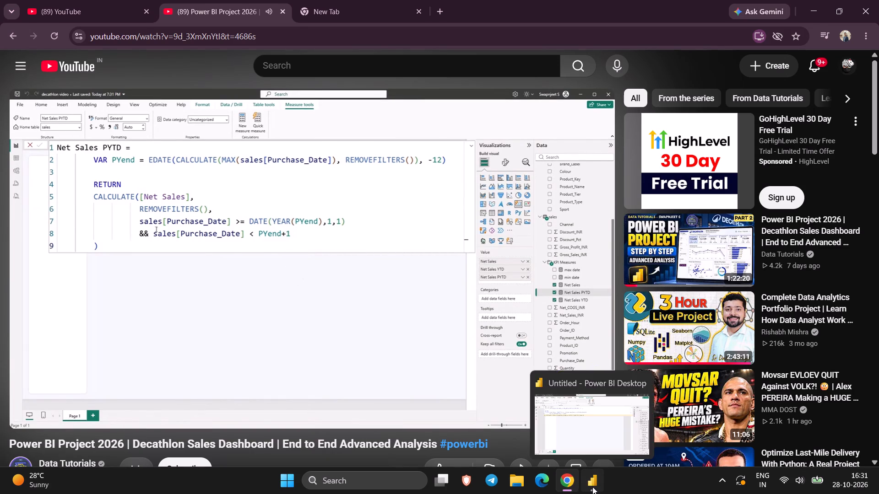
pyautogui.press('Return')
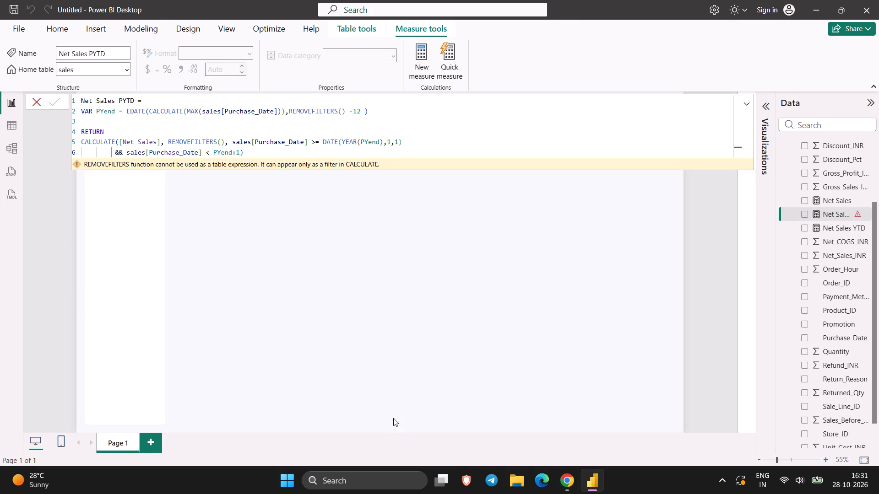
# Compare the Net Sales PYTD formula with the tutorial's version in Chrome, pausing the video, and return to Power BI Desktop.
pyautogui.click(569, 485)
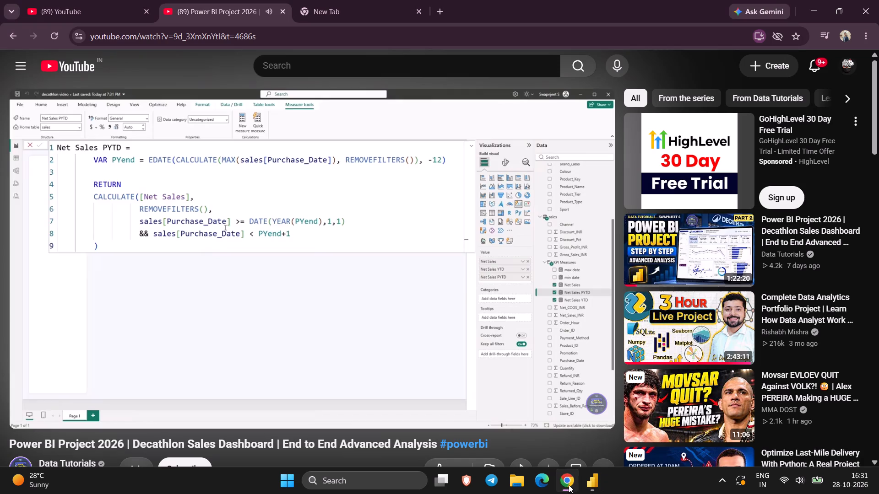
pyautogui.click(569, 485)
pyautogui.click(569, 485)
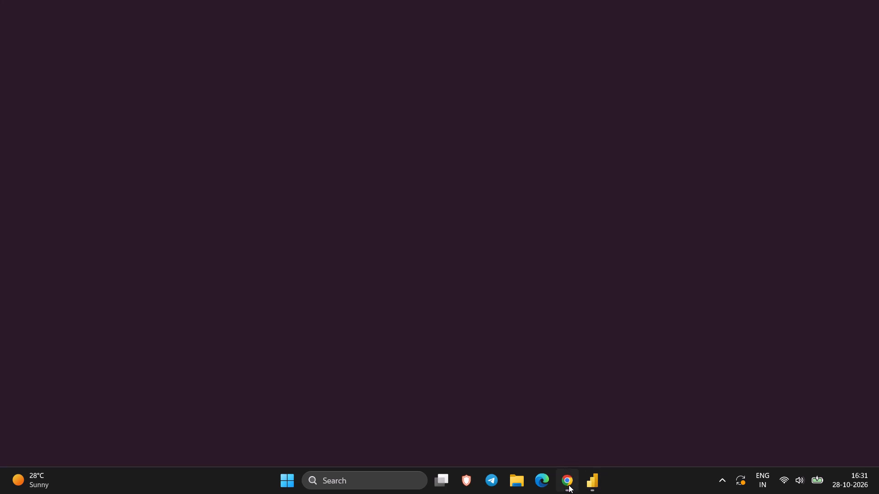
pyautogui.click(569, 485)
pyautogui.click(569, 485)
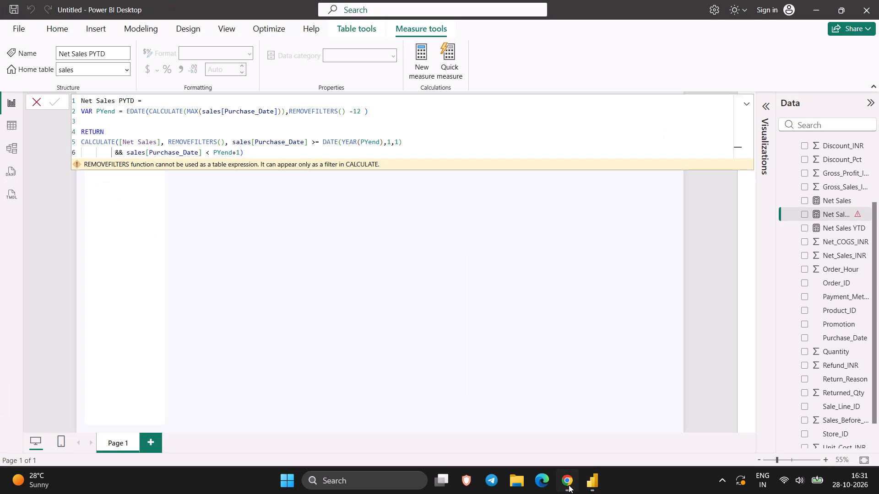
pyautogui.click(569, 485)
pyautogui.click(569, 485)
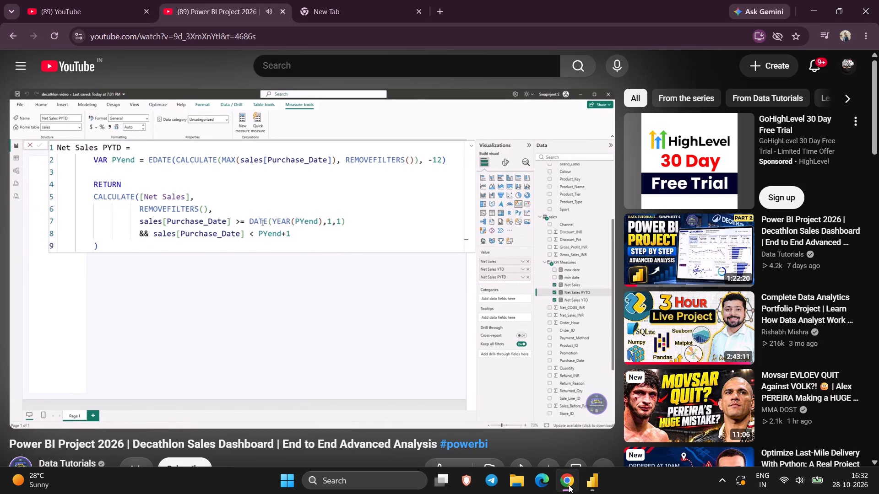
pyautogui.press('space')
pyautogui.click(593, 491)
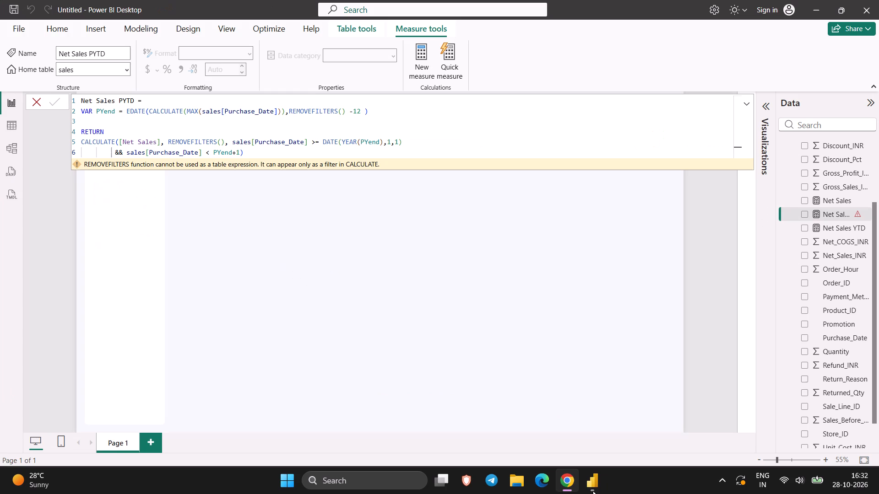
# Reopen the Net Sales PYTD measure, examine its error message and compare its formula with the tutorial in Chrome again.
pyautogui.click(652, 271)
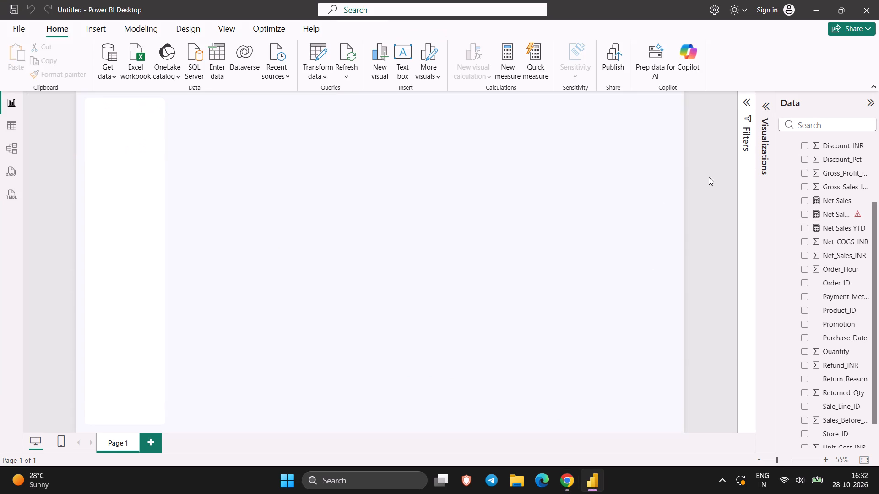
pyautogui.click(836, 212)
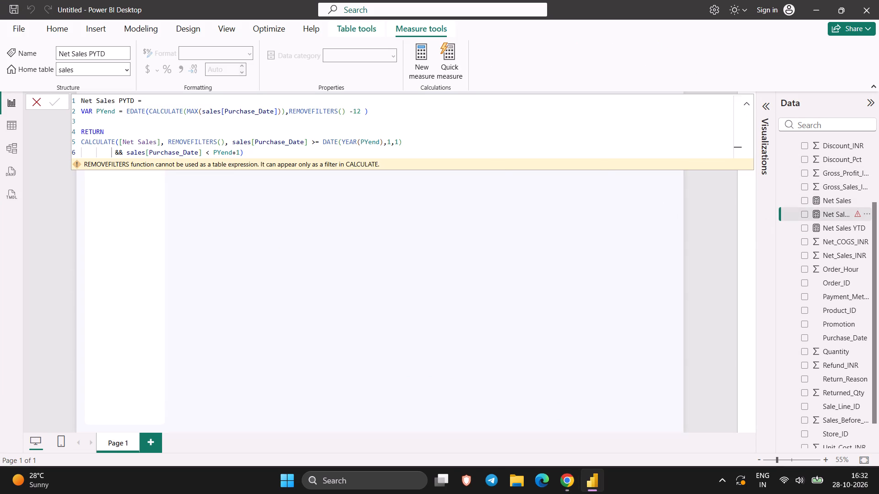
pyautogui.doubleClick(354, 162)
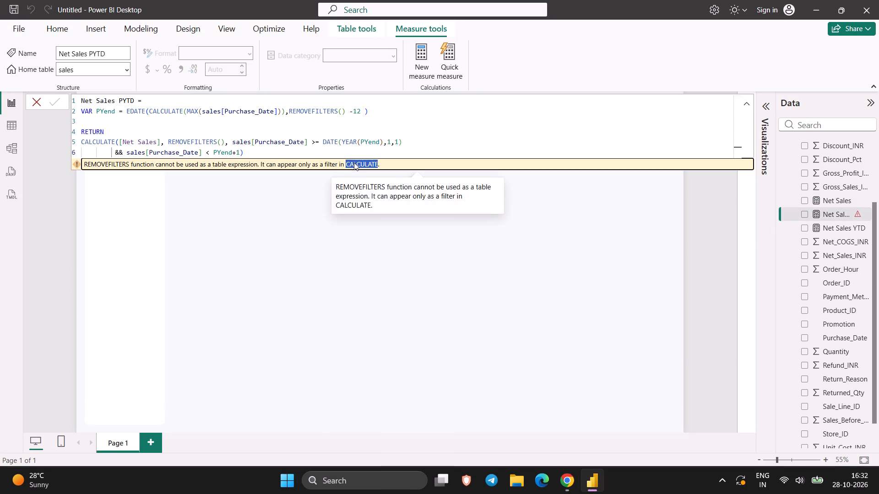
pyautogui.click(354, 162)
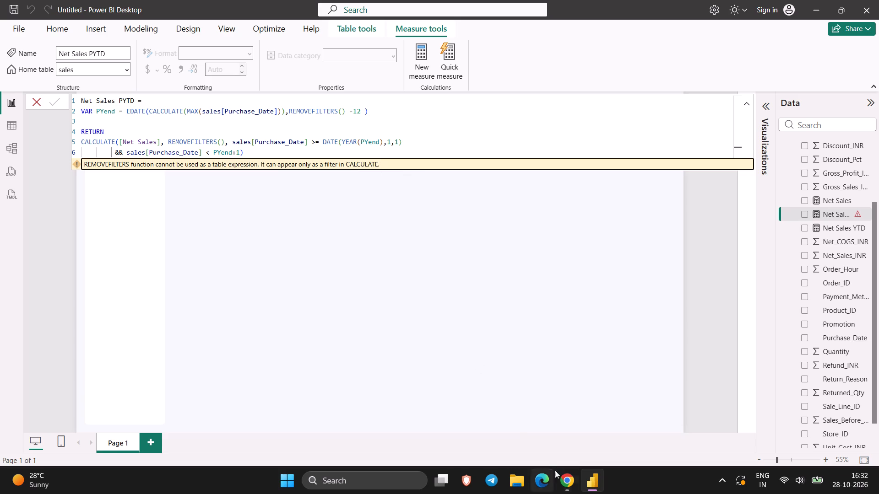
pyautogui.click(564, 486)
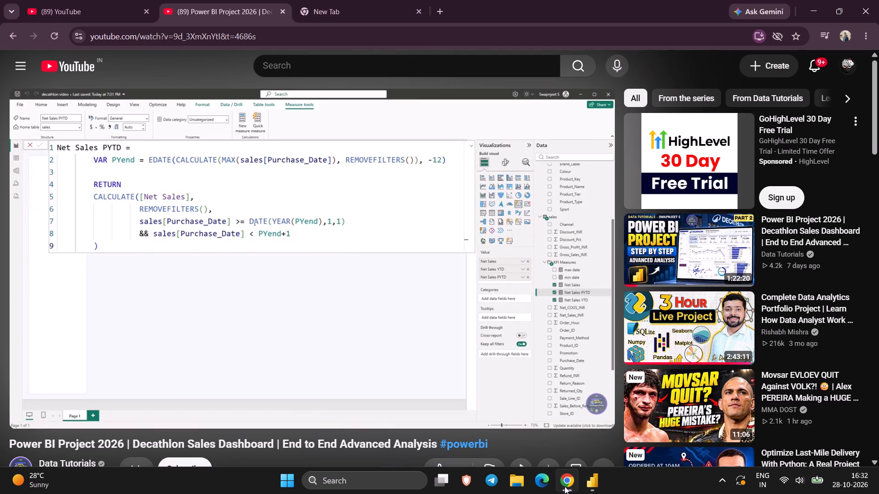
pyautogui.click(564, 486)
pyautogui.click(564, 486)
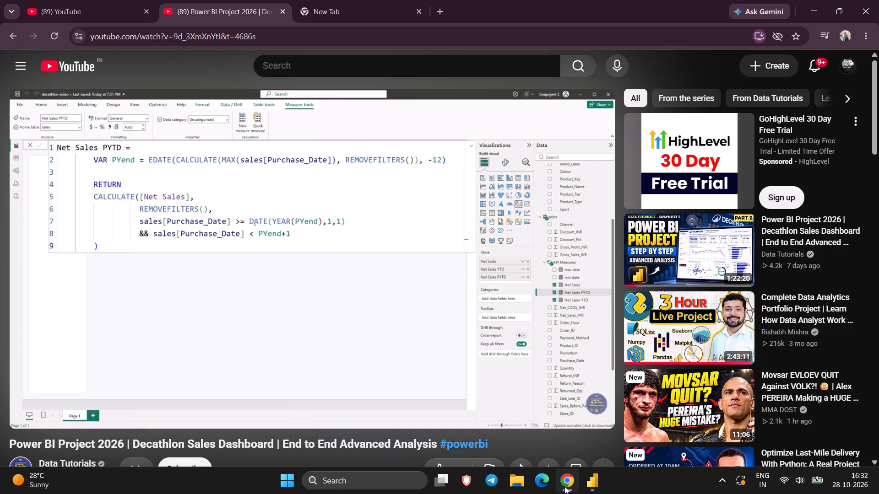
pyautogui.click(564, 486)
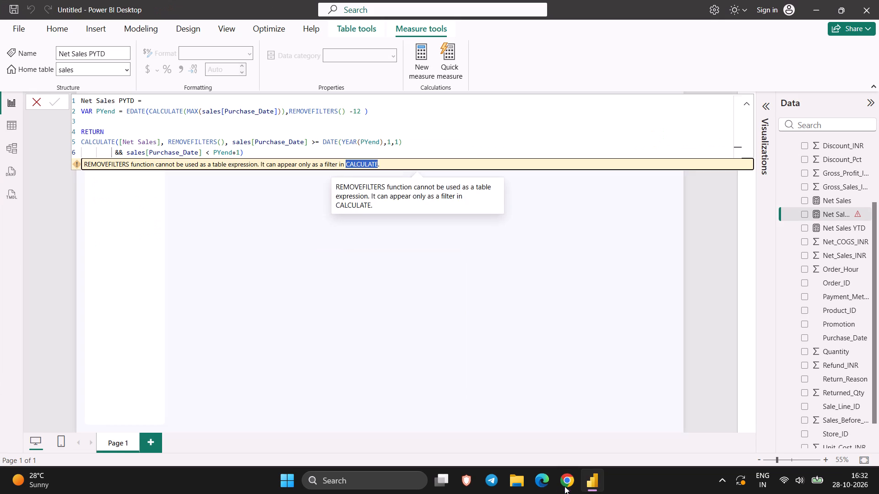
pyautogui.click(564, 486)
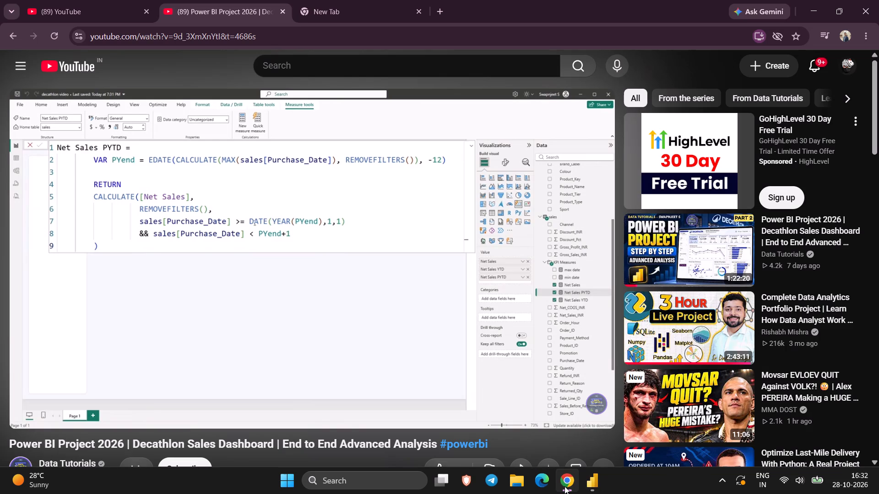
# Resume the tutorial video, skip ahead through the Net Sales PYTD explanation and pause it again.
pyautogui.press('space')
pyautogui.press('Right')
pyautogui.press('Right')
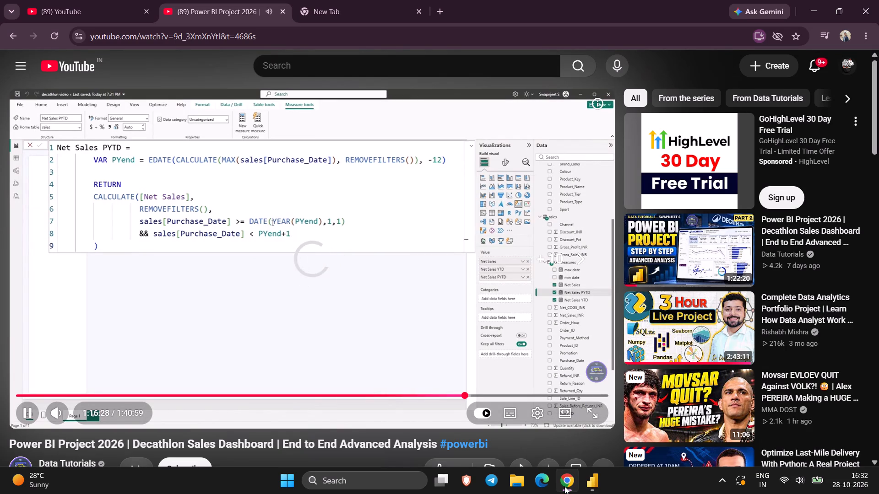
pyautogui.press('Right')
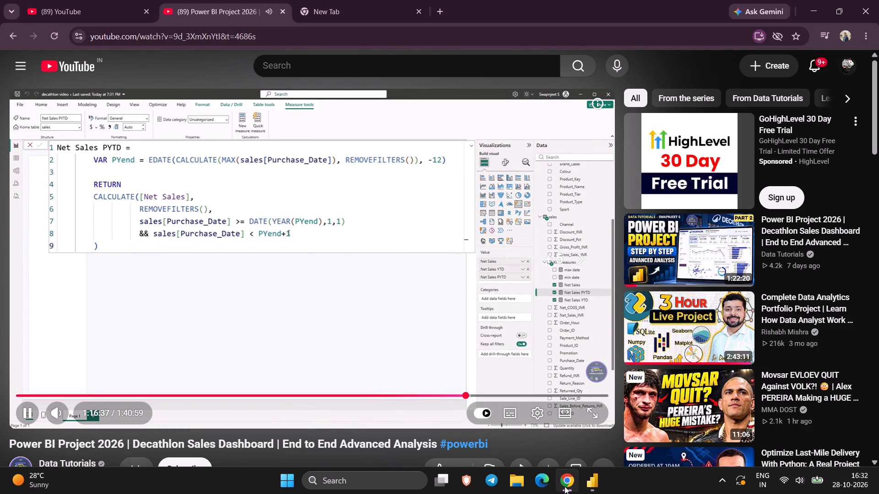
pyautogui.press('Right')
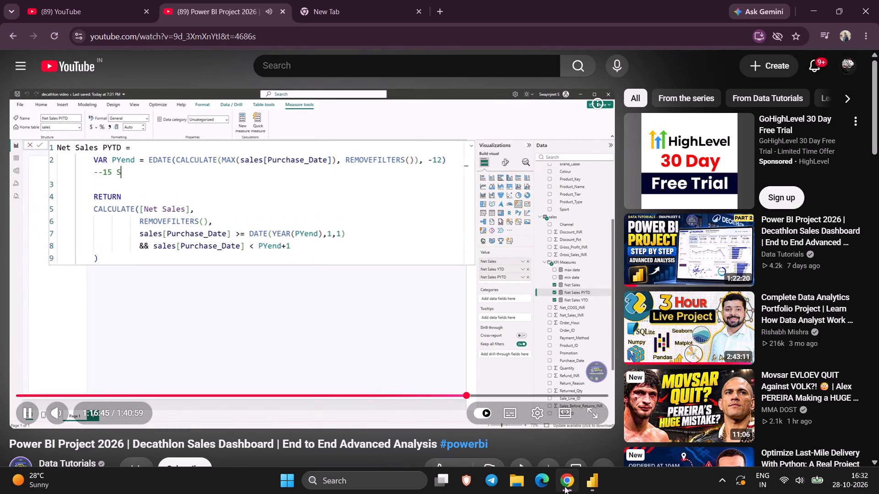
pyautogui.press('space')
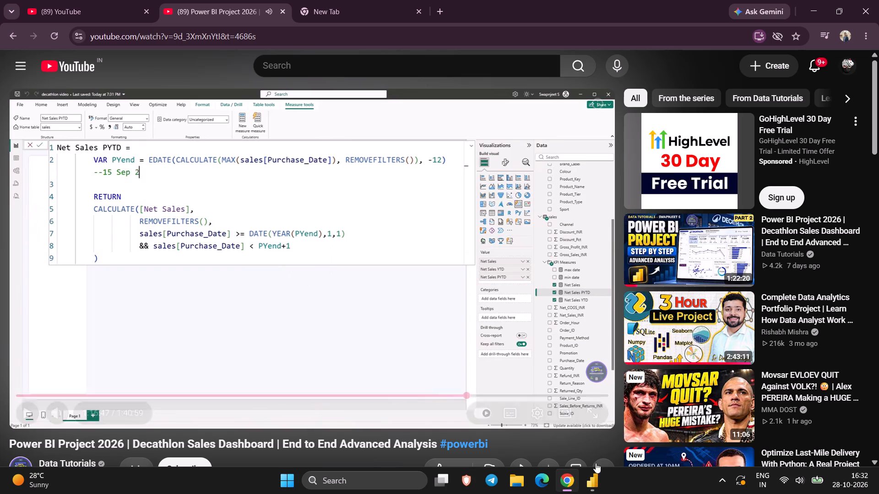
# In Power BI Desktop, indent the VAR, RETURN and CALCULATE lines of the Net Sales PYTD formula by four spaces each.
pyautogui.click(585, 493)
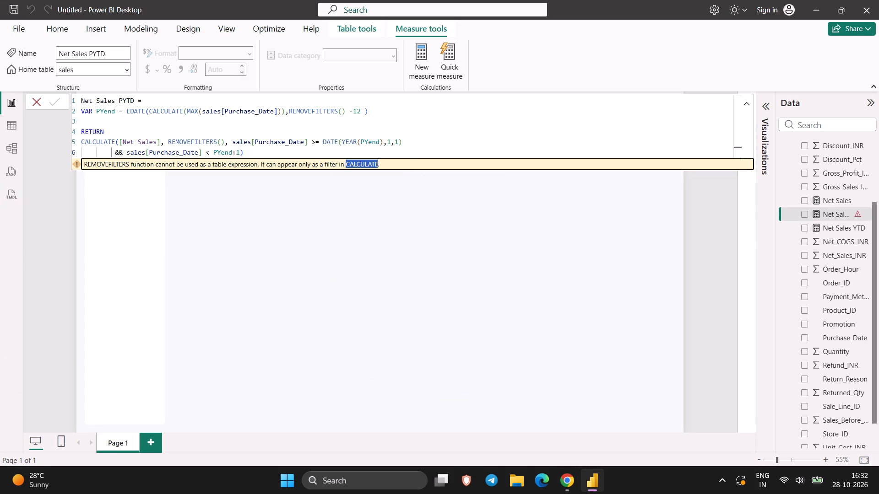
pyautogui.click(85, 112)
pyautogui.press('Left')
pyautogui.press('space')
pyautogui.press('space')
pyautogui.press('space')
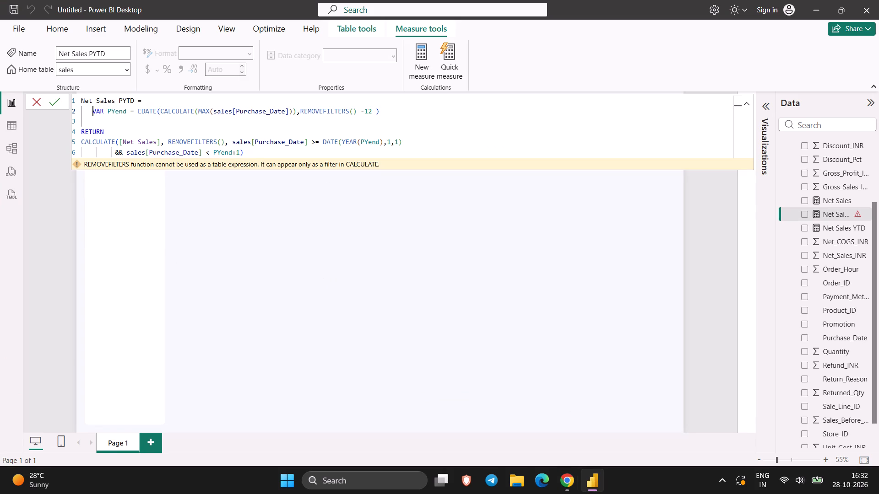
pyautogui.press('space')
pyautogui.click(82, 129)
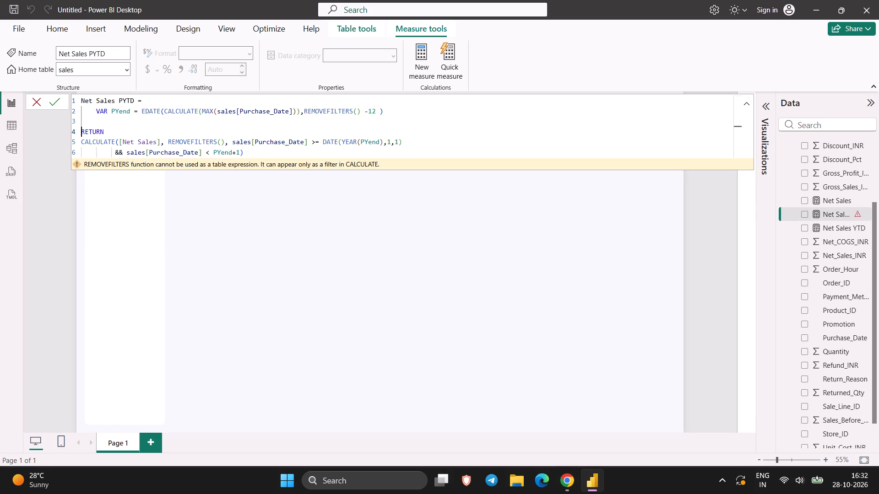
pyautogui.press('space')
pyautogui.press('space')
pyautogui.press('space')
pyautogui.click(86, 137)
pyautogui.press('Left')
pyautogui.press('space')
pyautogui.press('space')
pyautogui.press('space')
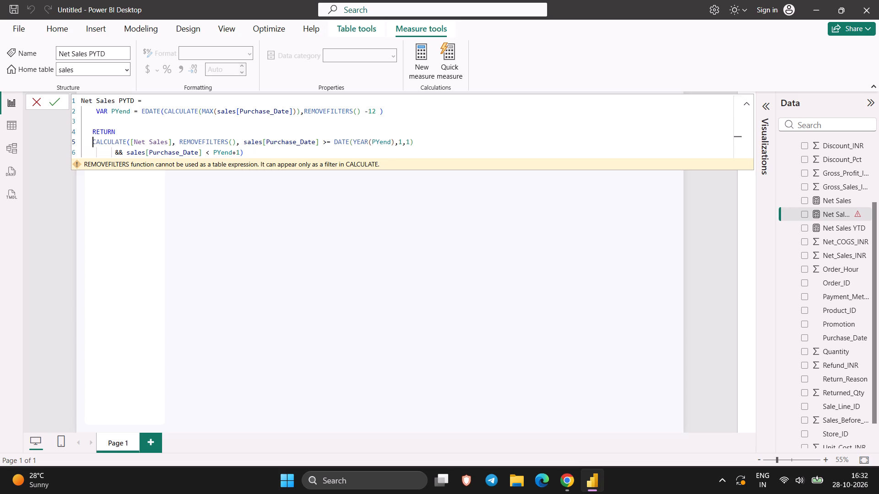
pyautogui.press('space')
pyautogui.click(86, 129)
pyautogui.press('space')
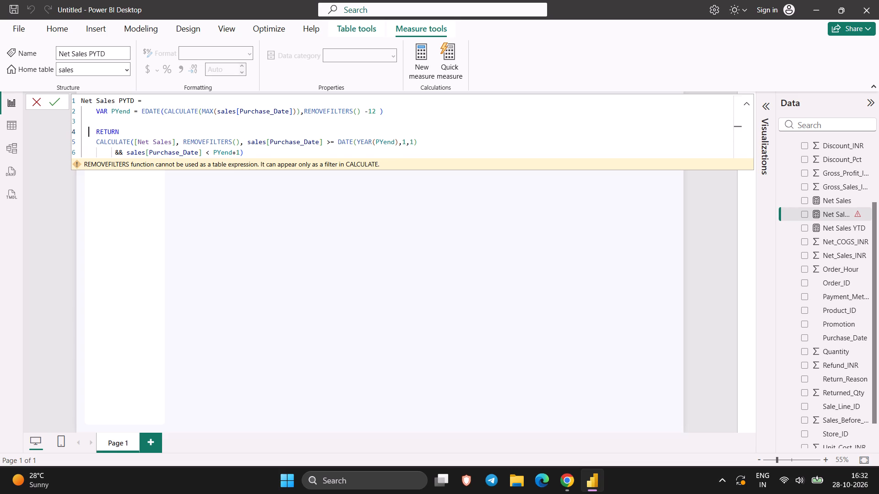
pyautogui.click(92, 112)
pyautogui.press('space')
pyautogui.press('Right')
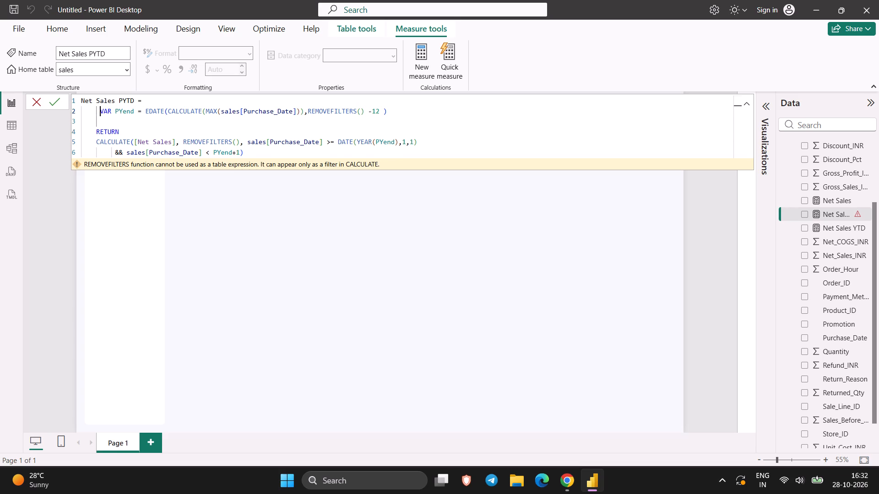
pyautogui.press('BackSpace')
pyautogui.click(385, 149)
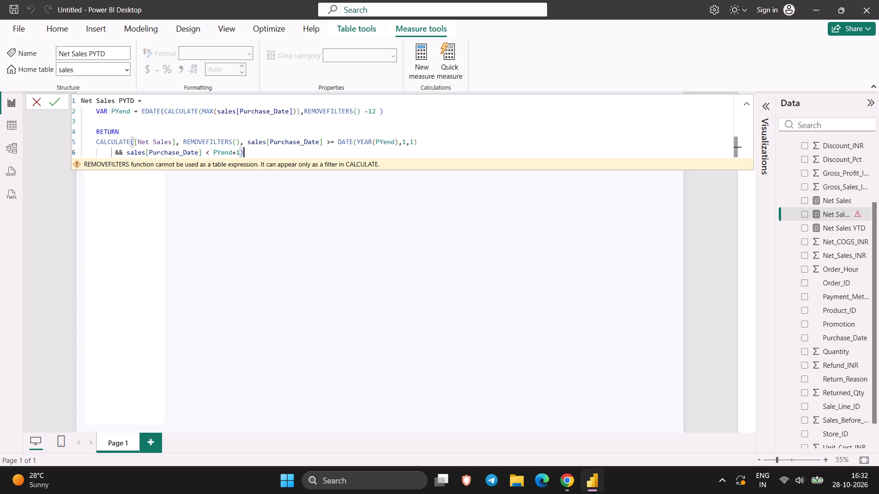
# Check the tutorial formula in Chrome, add a closing parenthesis after REMOVEFILTERS() in the PYend line and commit the measure.
pyautogui.click(566, 484)
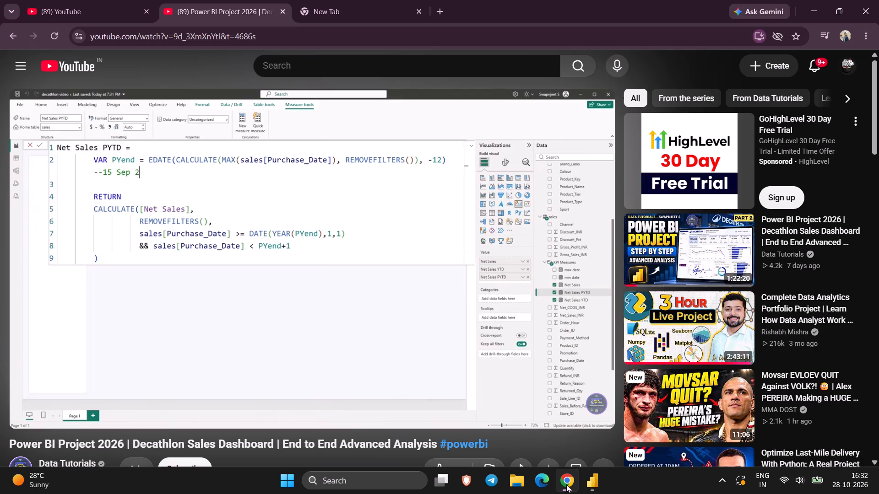
pyautogui.click(566, 484)
pyautogui.click(566, 484)
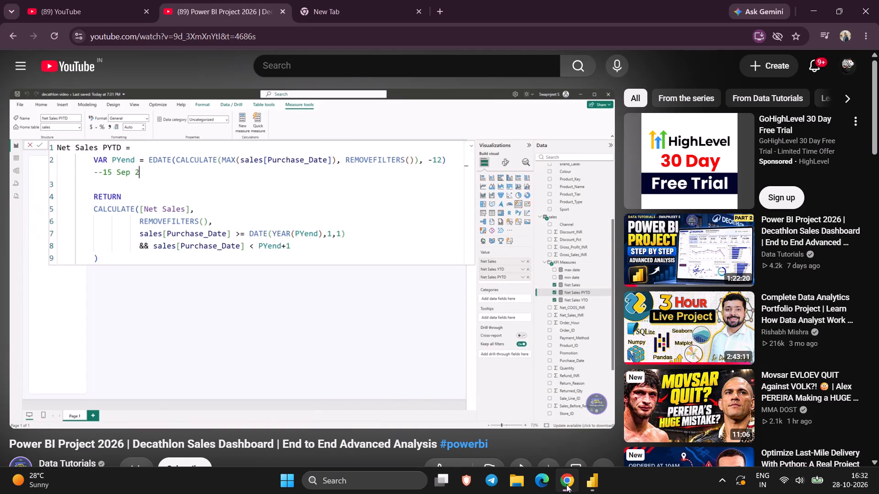
pyautogui.click(566, 484)
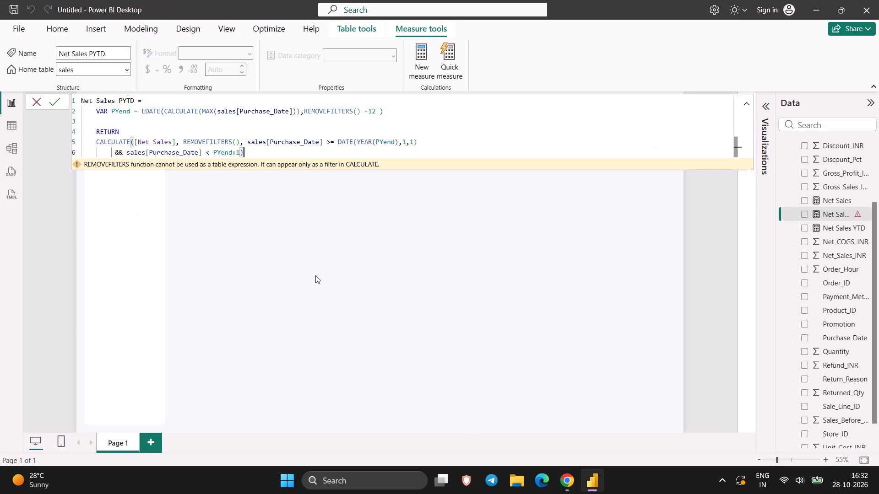
pyautogui.click(361, 114)
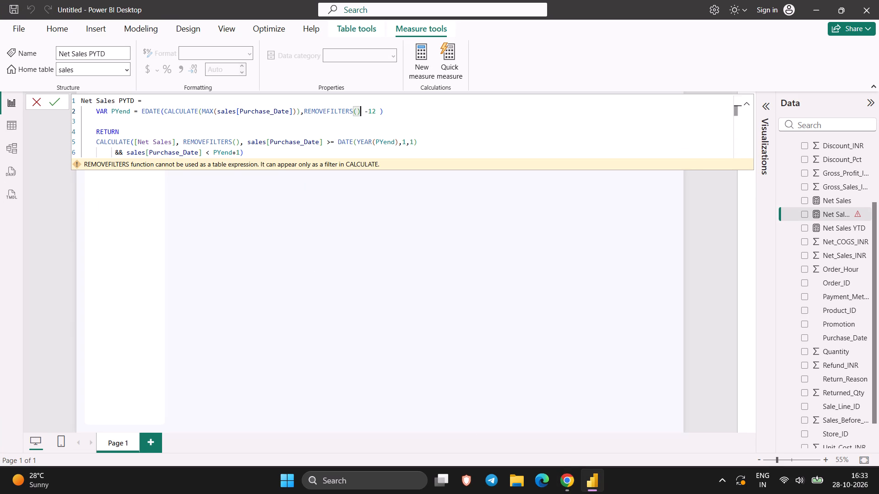
pyautogui.hotkey('shift', ')')
pyautogui.click(343, 151)
pyautogui.press('Return')
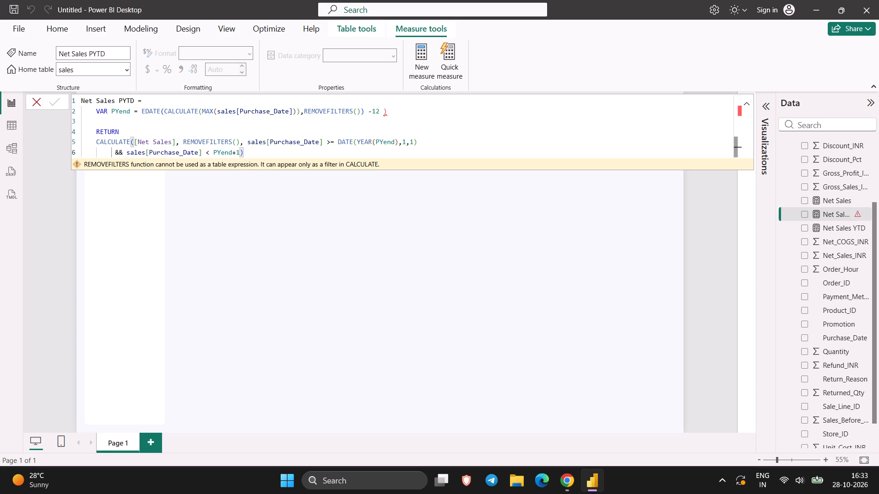
# Compare the PYend line with the tutorial in Chrome, remove the extra closing parenthesis after MAX(sales[Purchase_Date]) and commit the Net Sales PYTD measure.
pyautogui.click(392, 112)
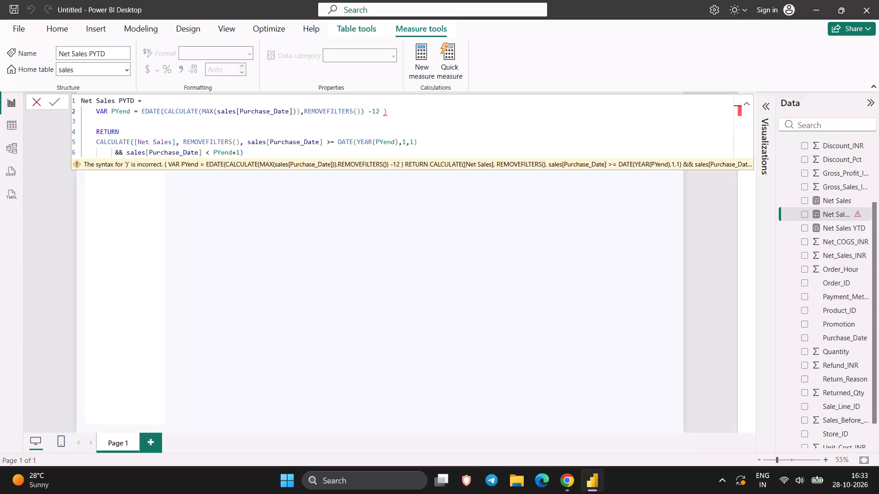
pyautogui.click(566, 480)
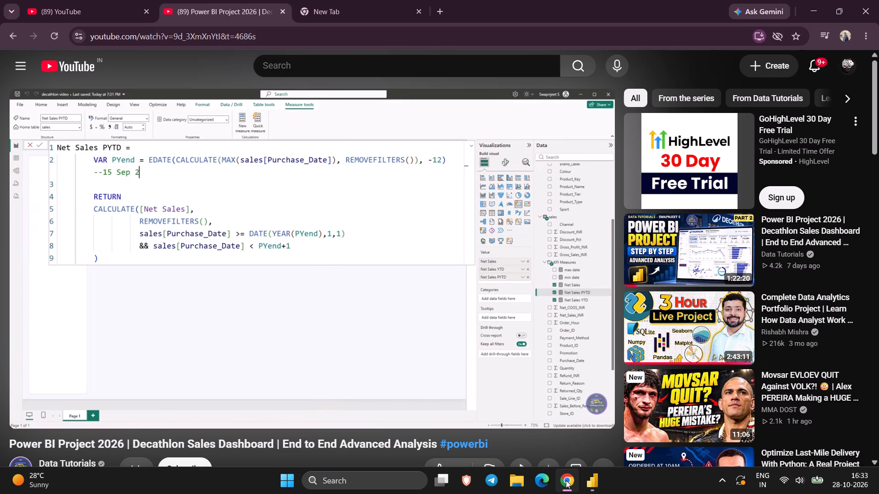
pyautogui.click(566, 480)
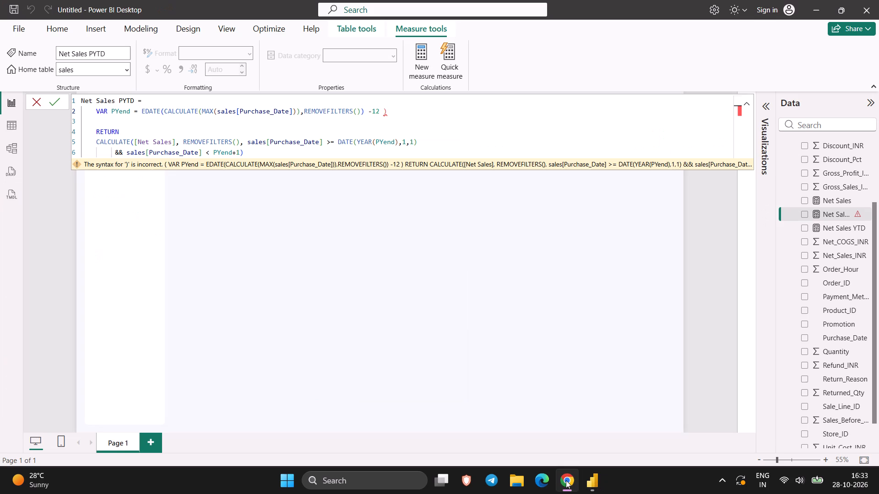
pyautogui.click(566, 480)
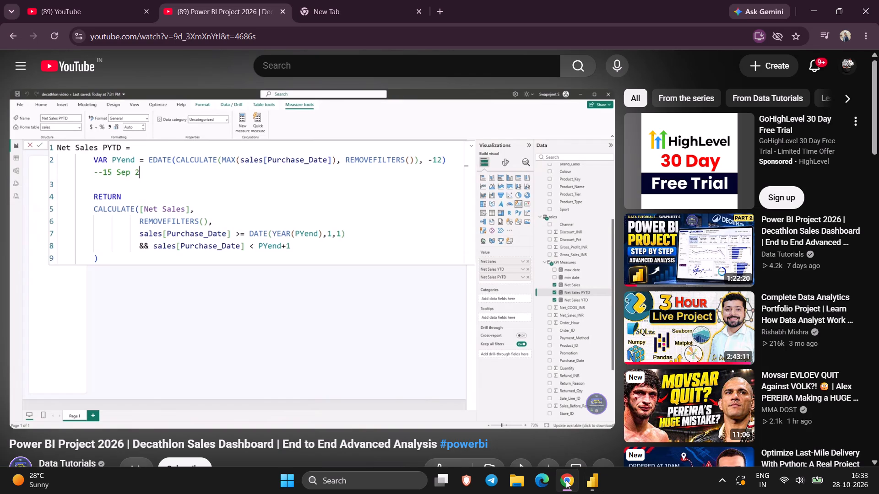
pyautogui.click(566, 480)
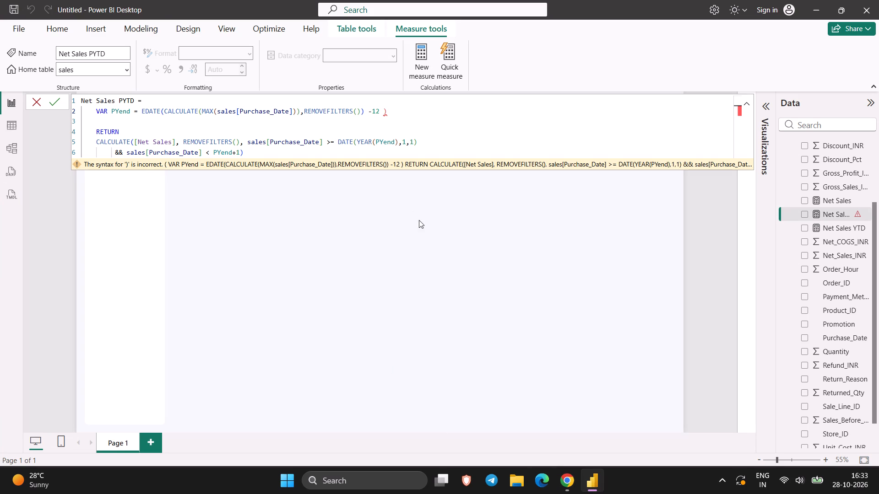
pyautogui.click(559, 483)
pyautogui.click(559, 483)
pyautogui.click(301, 108)
pyautogui.press('BackSpace')
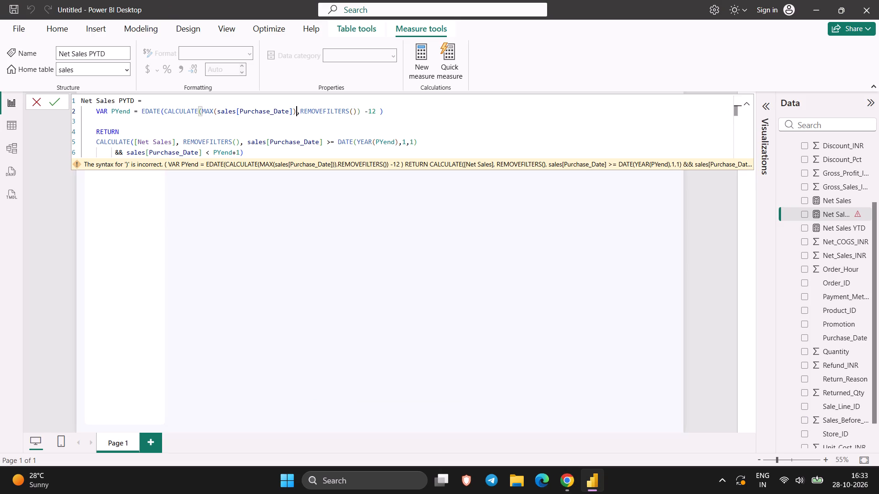
pyautogui.click(362, 112)
pyautogui.click(383, 150)
pyautogui.press('Return')
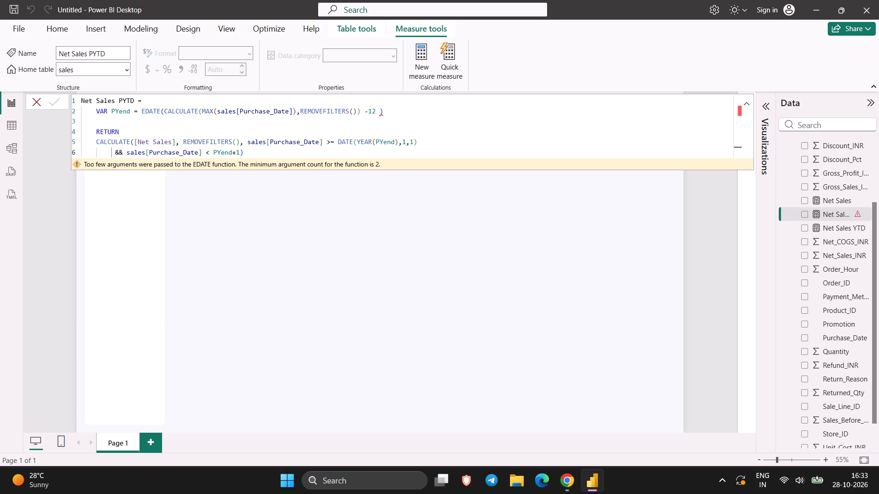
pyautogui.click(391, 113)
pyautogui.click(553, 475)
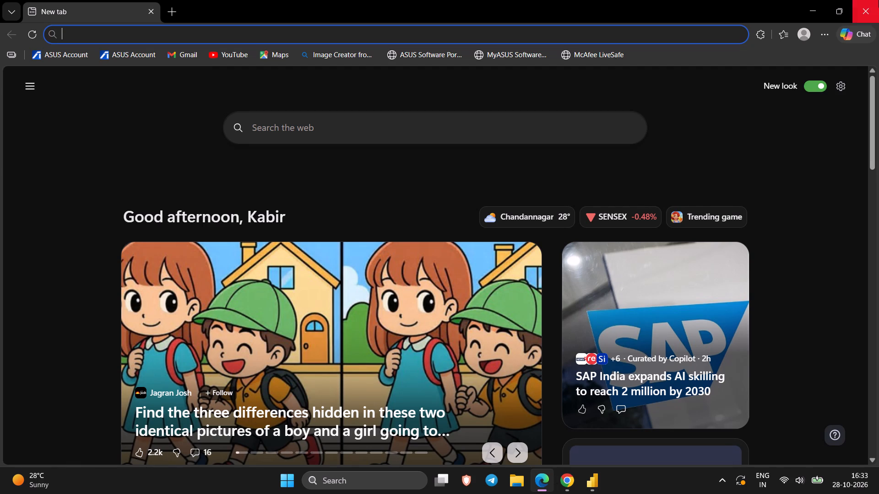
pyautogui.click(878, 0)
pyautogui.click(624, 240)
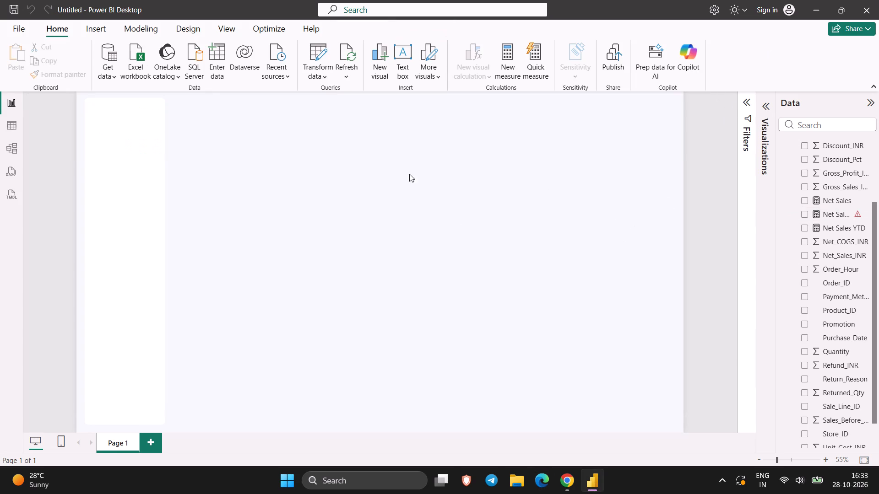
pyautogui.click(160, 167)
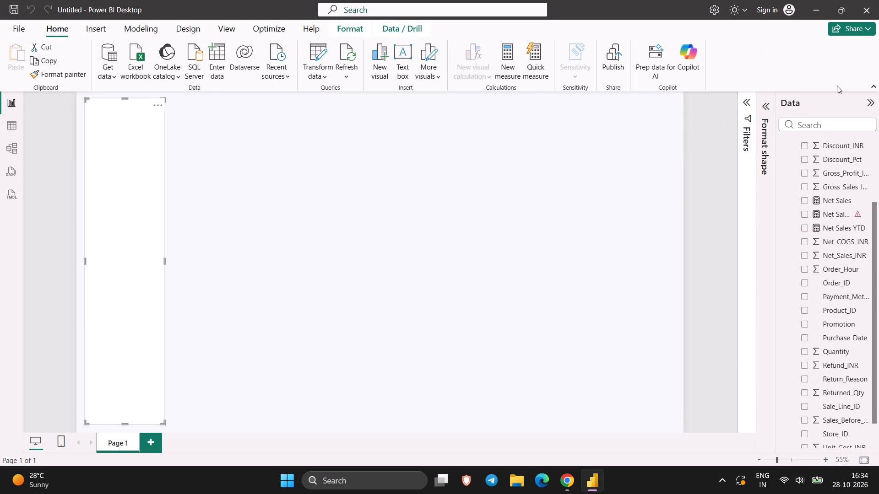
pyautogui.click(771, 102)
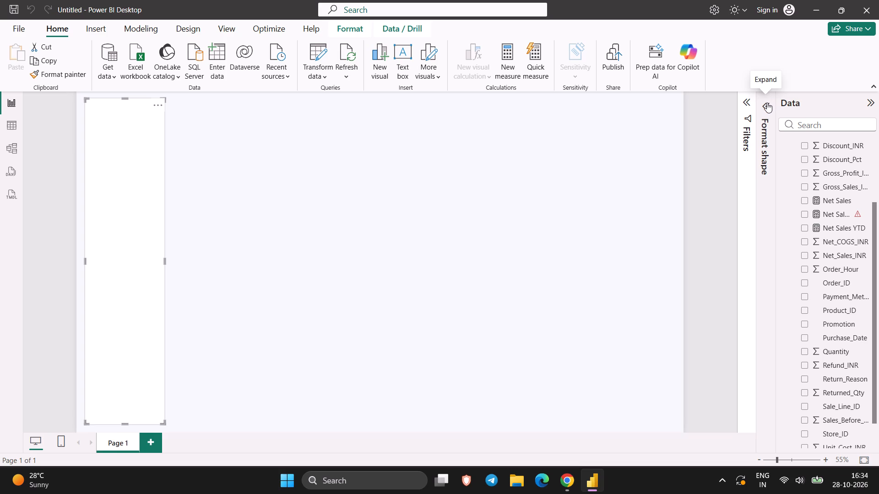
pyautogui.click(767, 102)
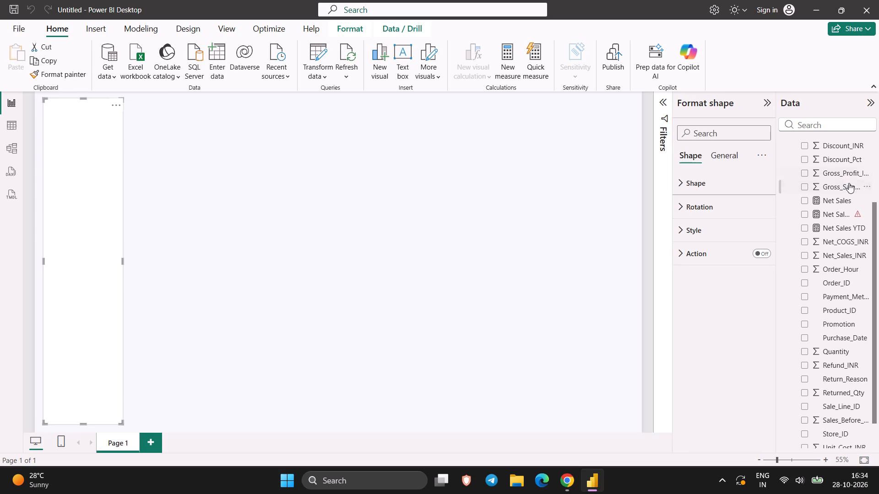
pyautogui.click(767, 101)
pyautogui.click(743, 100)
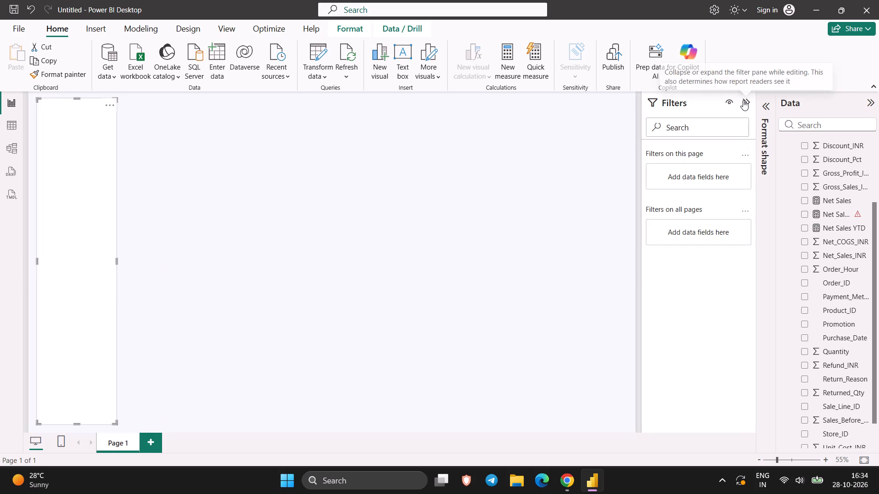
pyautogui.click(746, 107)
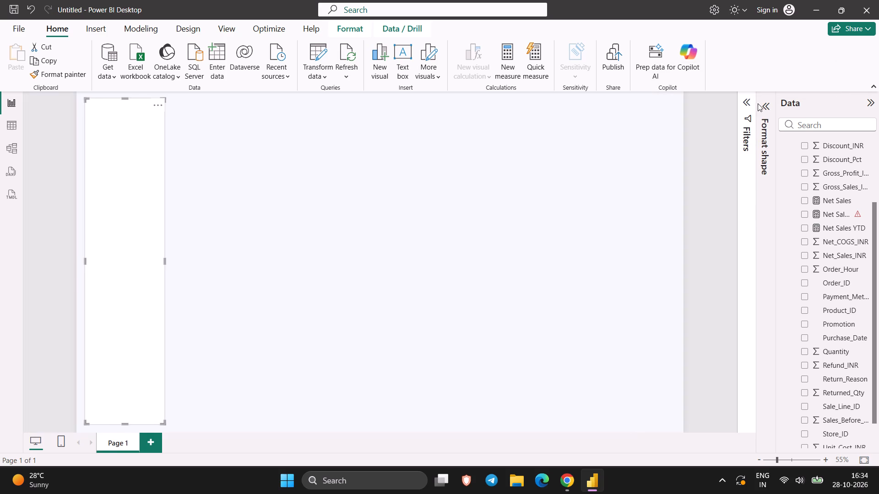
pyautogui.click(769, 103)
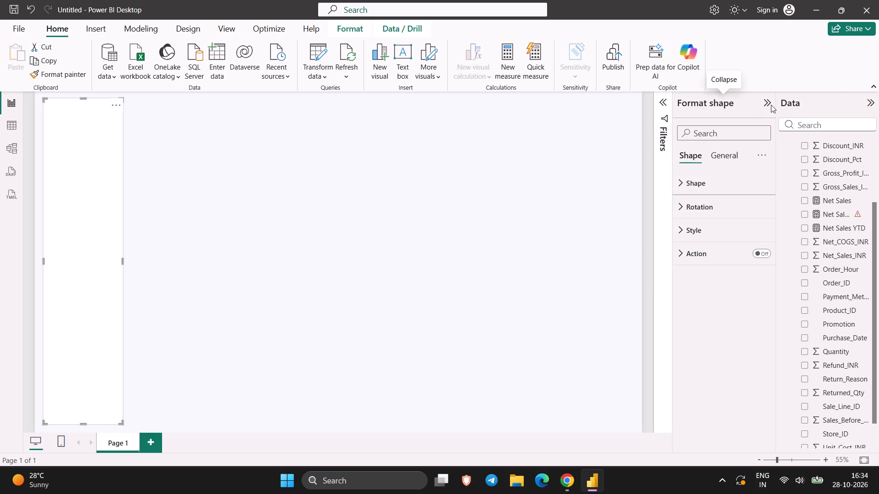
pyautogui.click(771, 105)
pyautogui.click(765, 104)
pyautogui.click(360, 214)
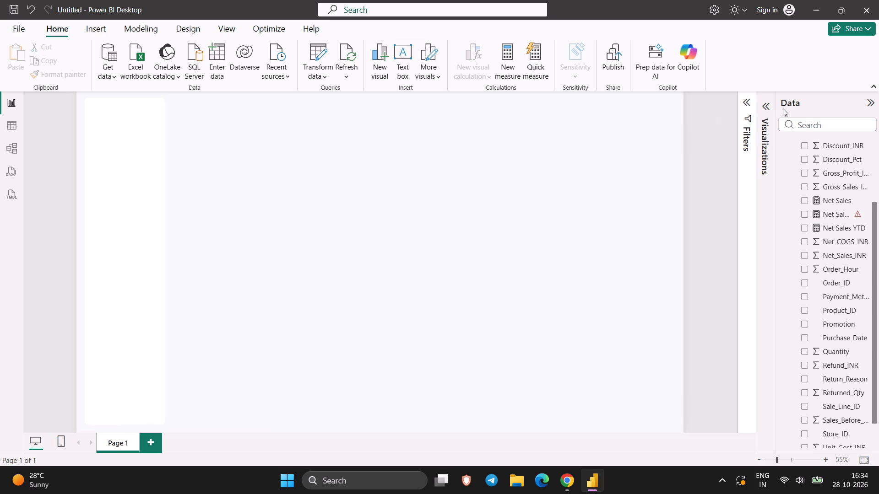
# With the Visualizations pane expanded, add a Card visual to Page 1.
pyautogui.click(767, 105)
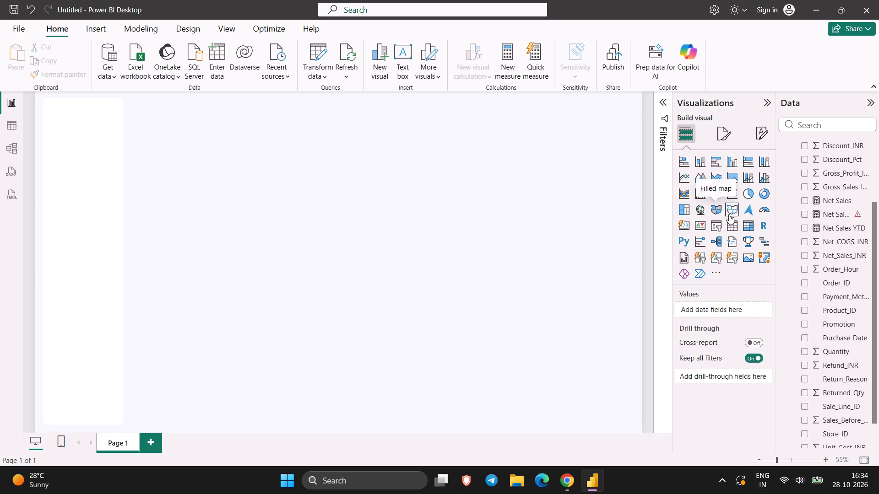
pyautogui.moveTo(687, 223); pyautogui.dragTo(320, 179)
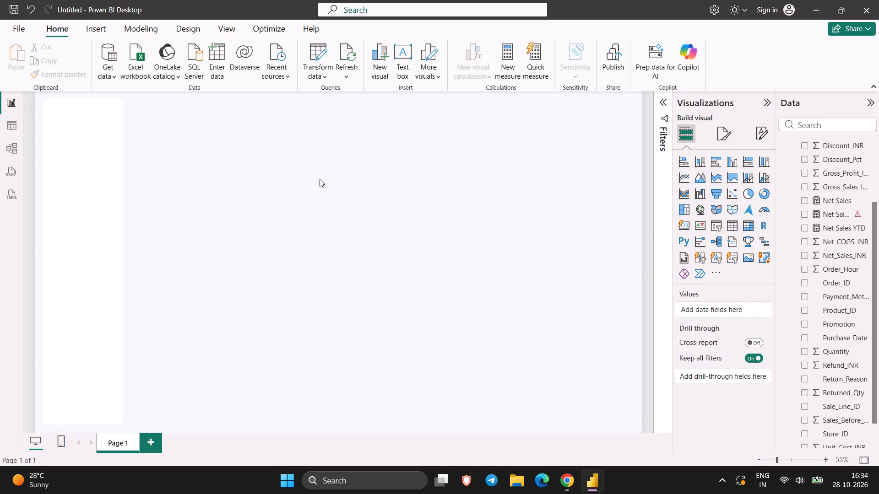
pyautogui.moveTo(320, 179); pyautogui.dragTo(315, 178)
pyautogui.moveTo(683, 222); pyautogui.dragTo(530, 213)
pyautogui.moveTo(530, 213); pyautogui.dragTo(390, 183)
pyautogui.click(681, 226)
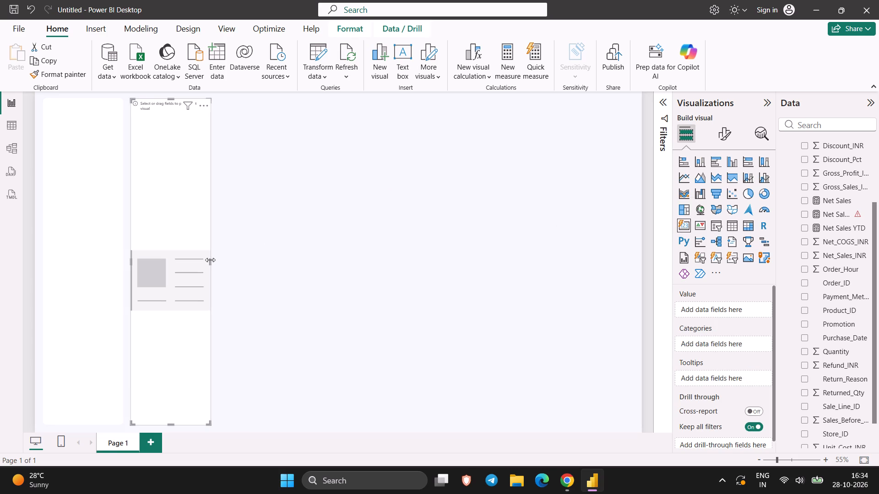
# Stretch the card across the page beside the white side shape, shorten it into a horizontal banner and place it slightly below the page top.
pyautogui.moveTo(210, 260); pyautogui.dragTo(625, 182)
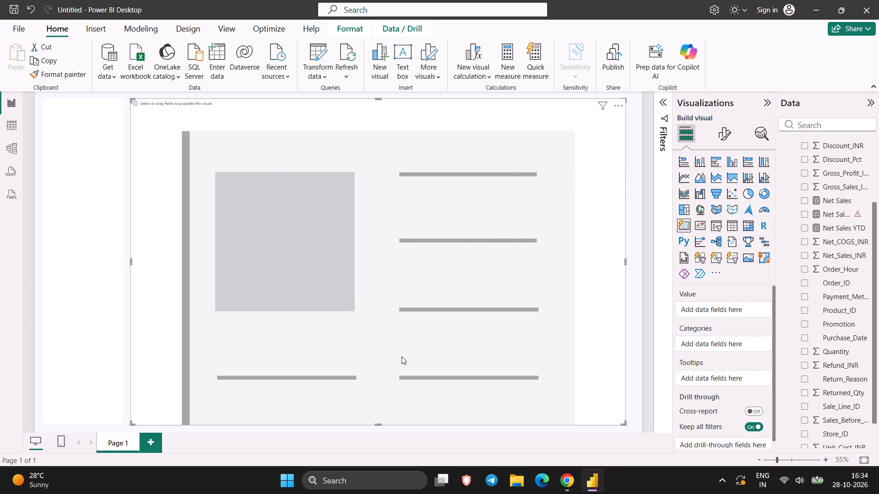
pyautogui.moveTo(379, 423); pyautogui.dragTo(369, 161)
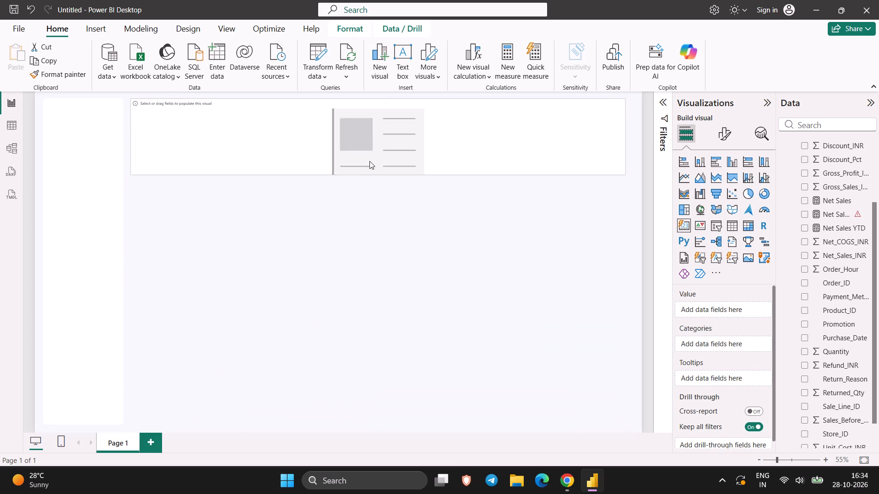
pyautogui.moveTo(369, 161); pyautogui.dragTo(368, 171)
pyautogui.moveTo(402, 134); pyautogui.dragTo(400, 197)
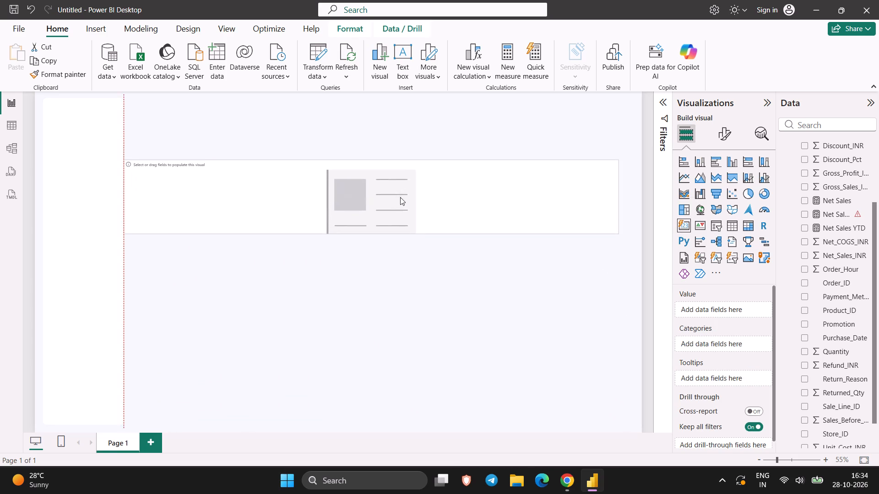
pyautogui.moveTo(400, 197); pyautogui.dragTo(405, 182)
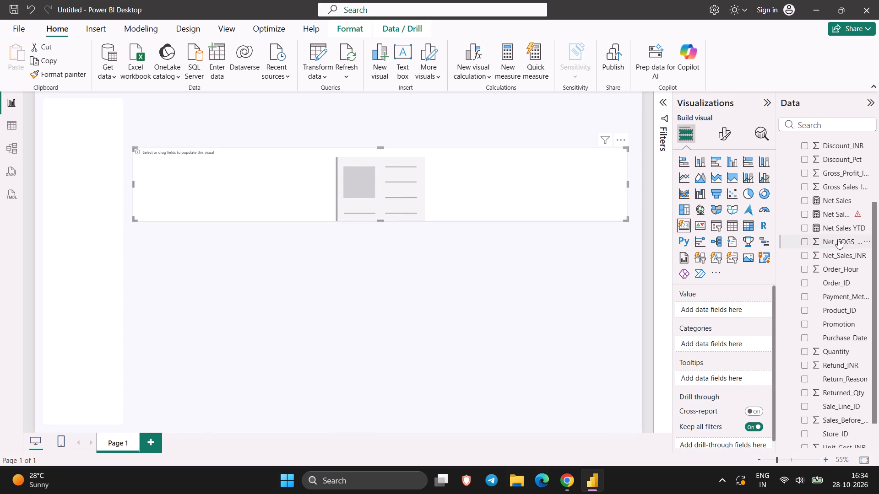
# Add the Net Sales and Net Sales YTD measures to the card's values.
pyautogui.moveTo(835, 203); pyautogui.dragTo(429, 208)
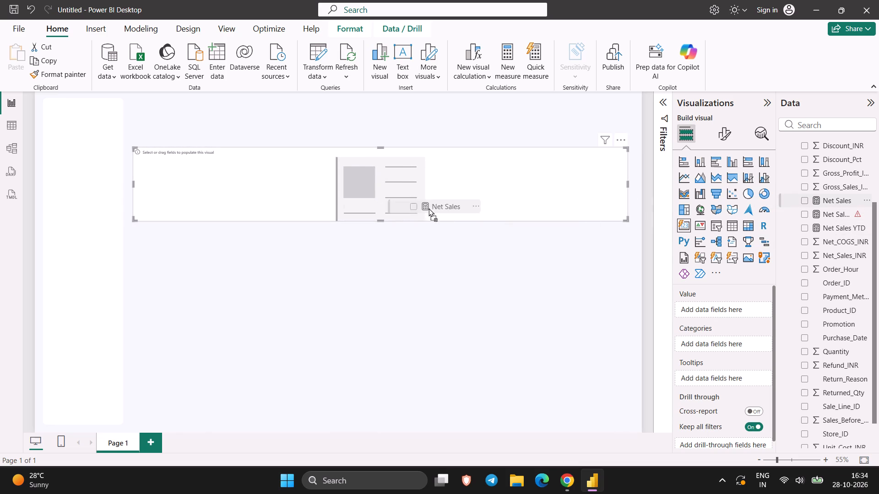
pyautogui.moveTo(429, 208); pyautogui.dragTo(384, 199)
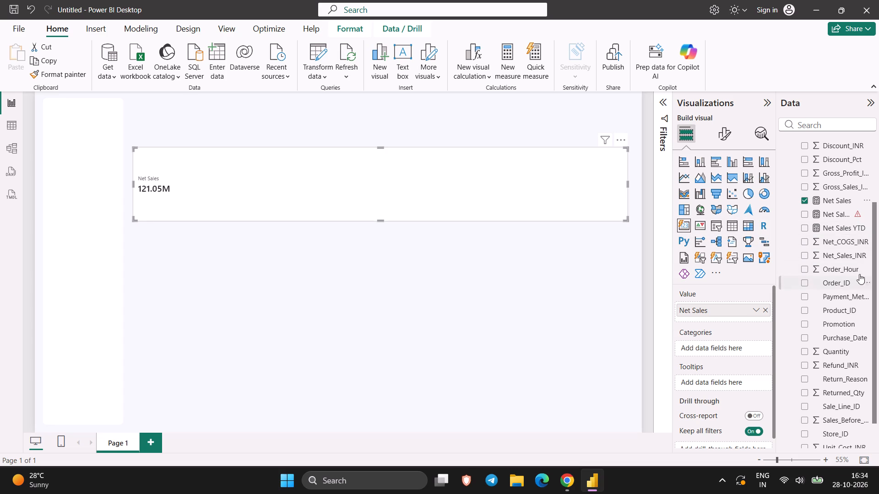
pyautogui.click(807, 224)
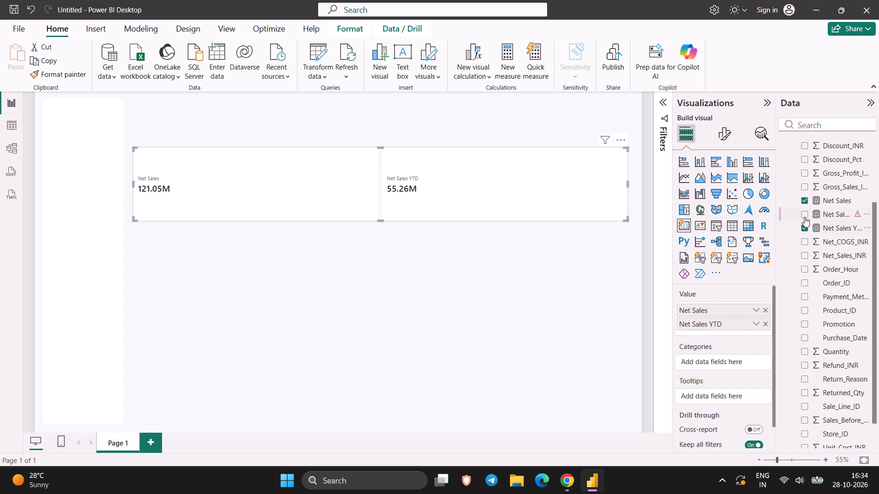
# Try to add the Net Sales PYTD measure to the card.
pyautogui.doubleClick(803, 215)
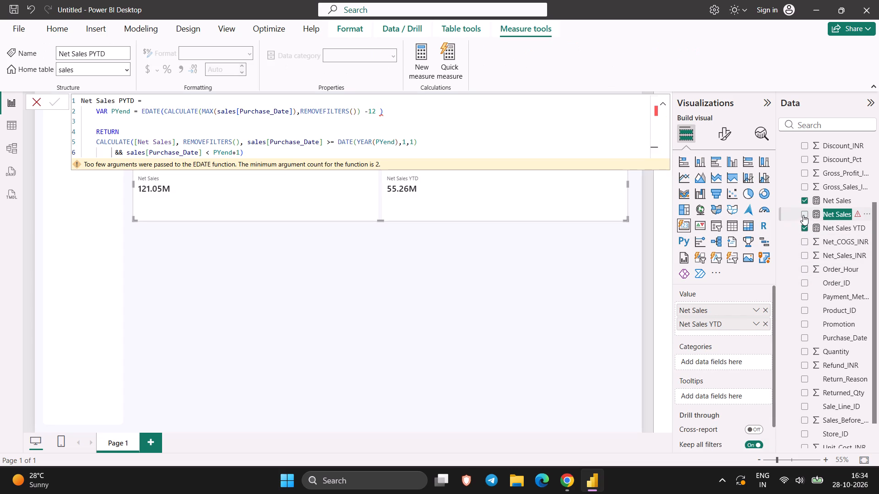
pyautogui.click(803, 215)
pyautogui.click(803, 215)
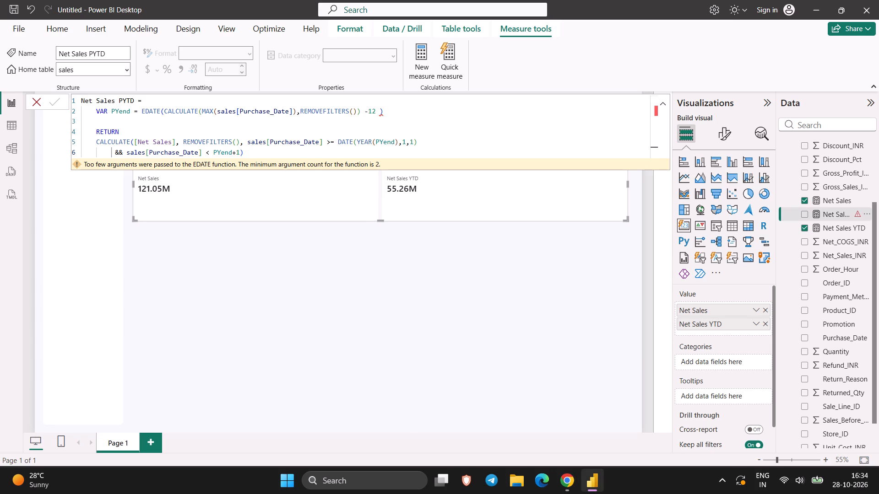
# Switch to Chrome, open YouTube's home page in a new tab and close the old YouTube home tab.
pyautogui.click(571, 487)
pyautogui.click(358, 1)
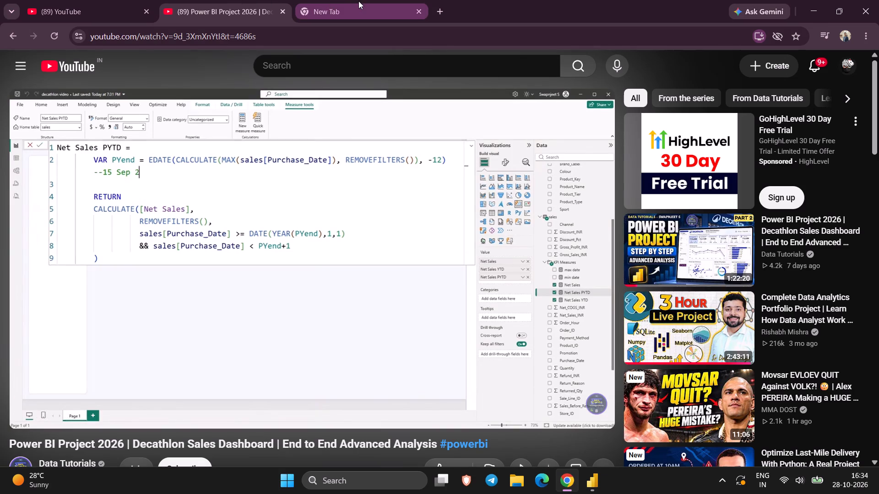
pyautogui.click(246, 353)
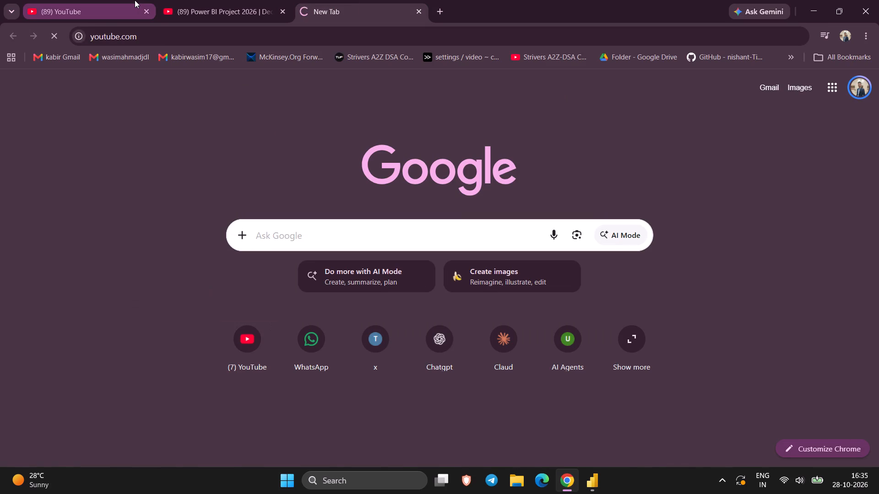
pyautogui.click(135, 0)
pyautogui.click(149, 15)
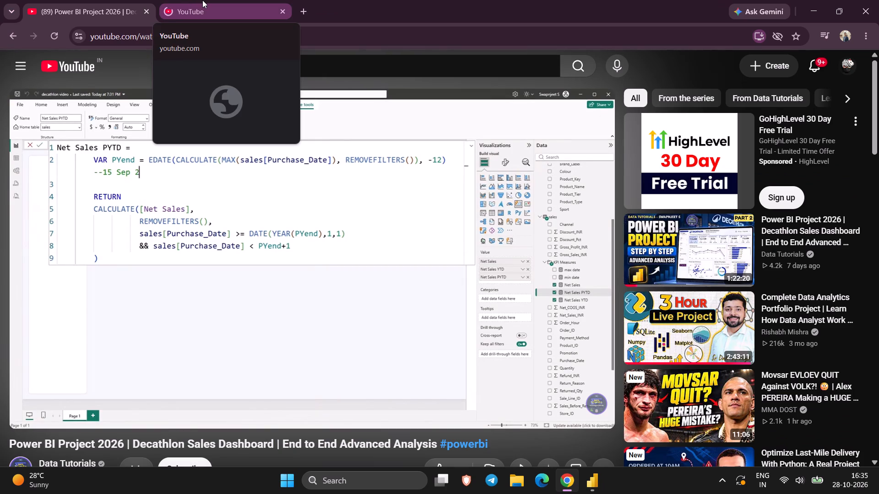
pyautogui.click(202, 0)
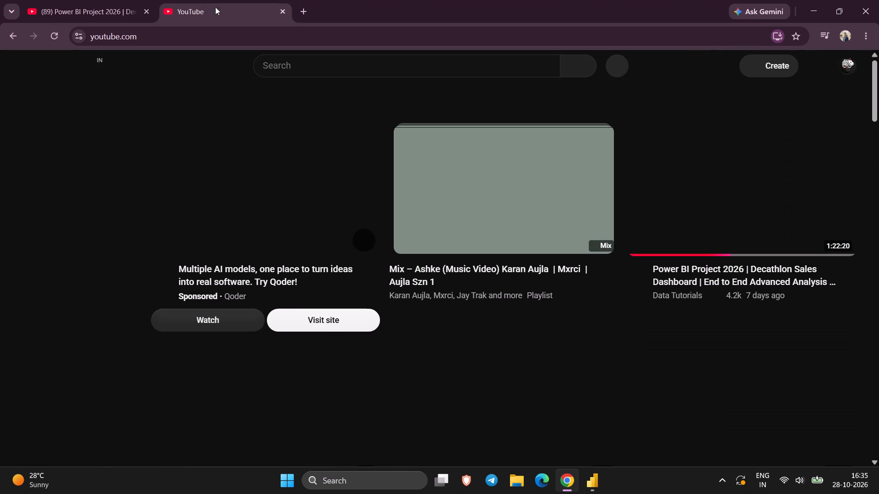
# Browse the recommended videos on the YouTube home feed.
pyautogui.scroll(-1, 878, 217)
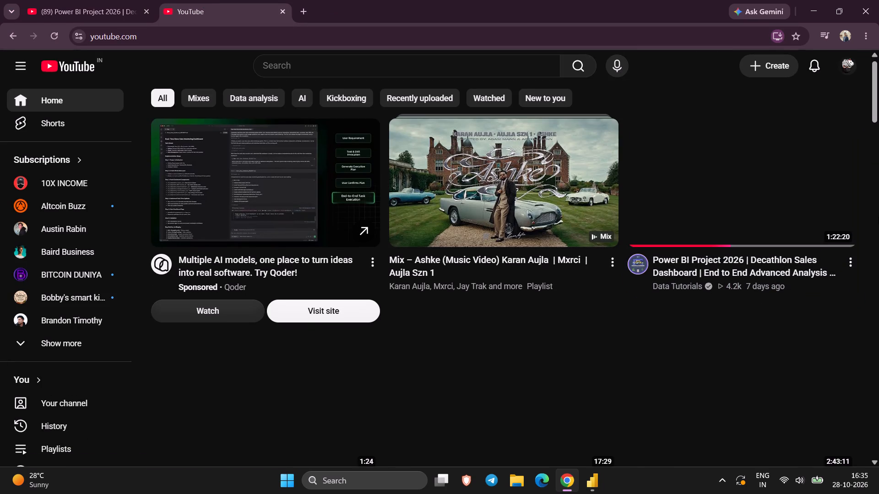
pyautogui.scroll(-1, 878, 217)
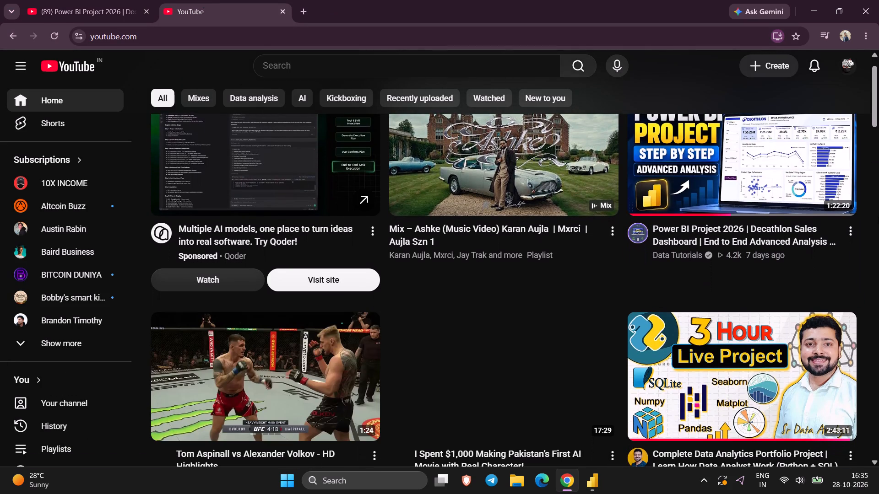
pyautogui.scroll(-2, 878, 217)
pyautogui.scroll(-2, 878, 333)
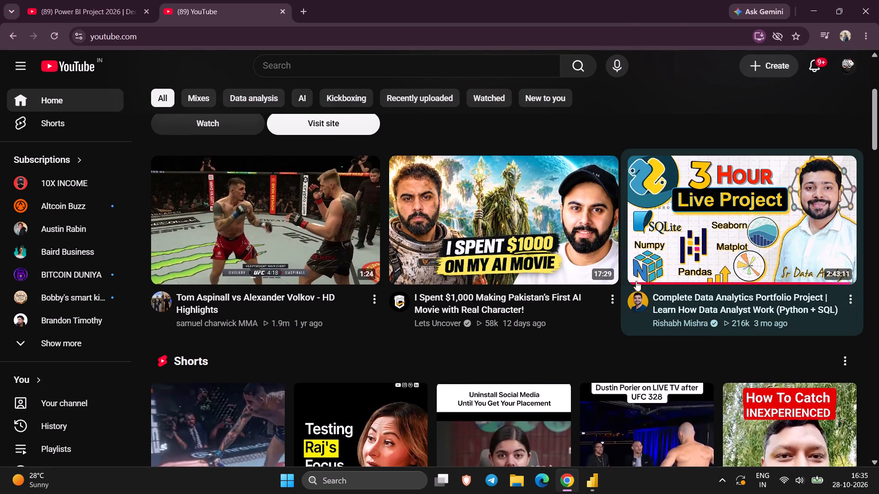
pyautogui.scroll(1, 878, 260)
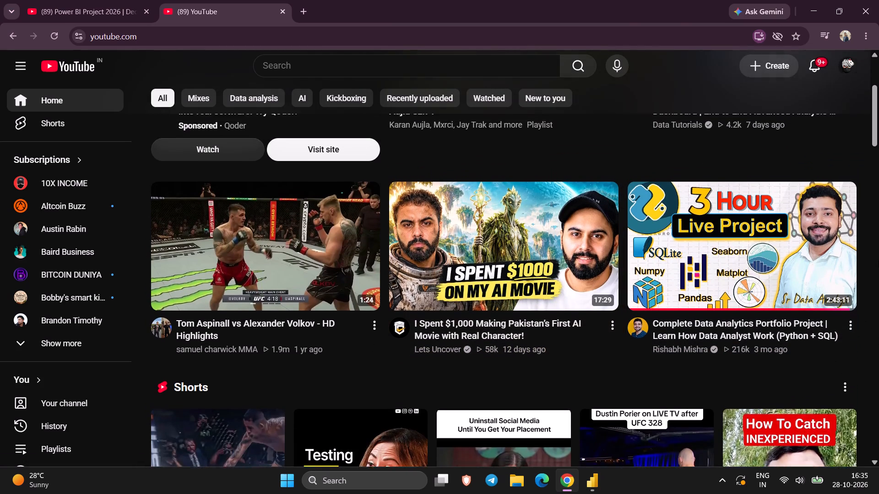
pyautogui.scroll(7, 878, 260)
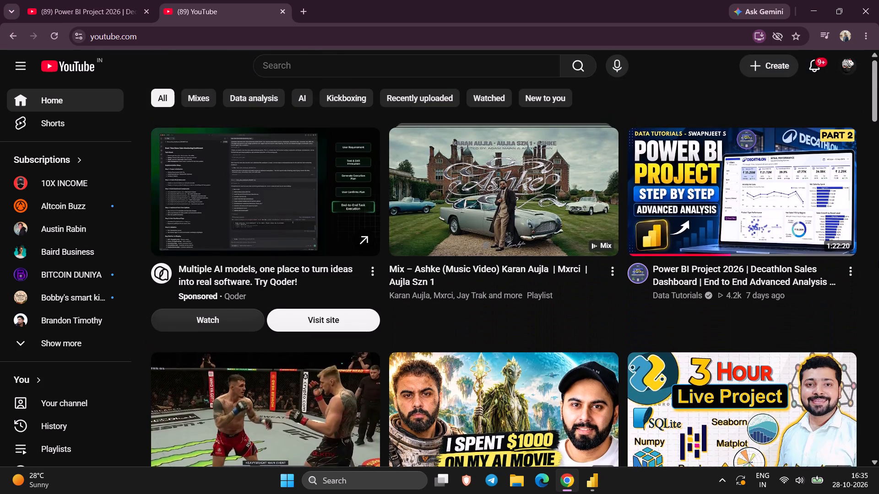
pyautogui.scroll(-8, 878, 260)
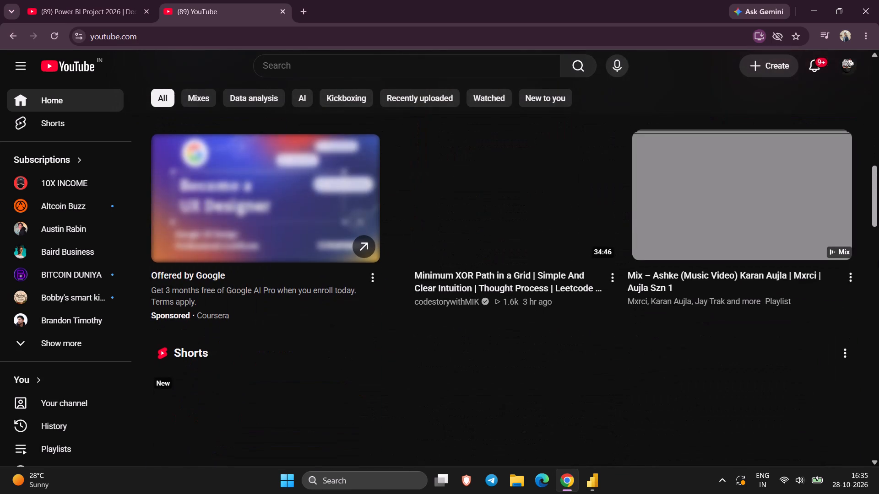
pyautogui.scroll(-2, 878, 260)
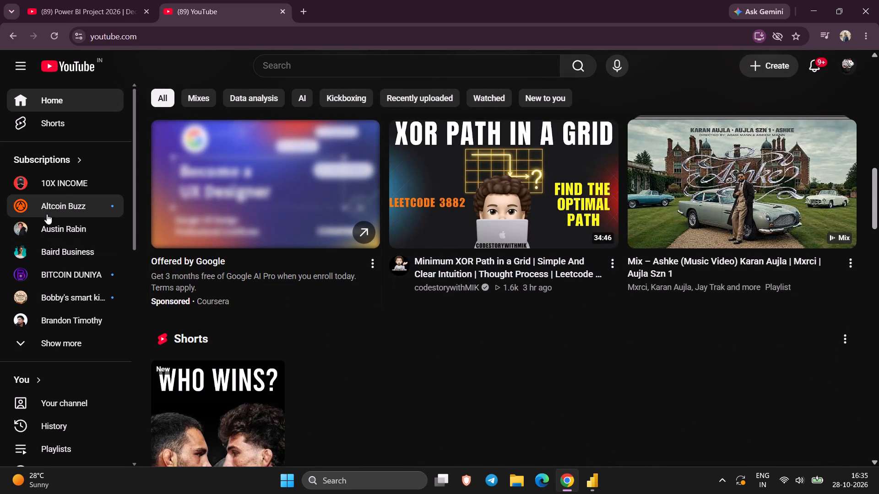
pyautogui.scroll(-2, 798, 365)
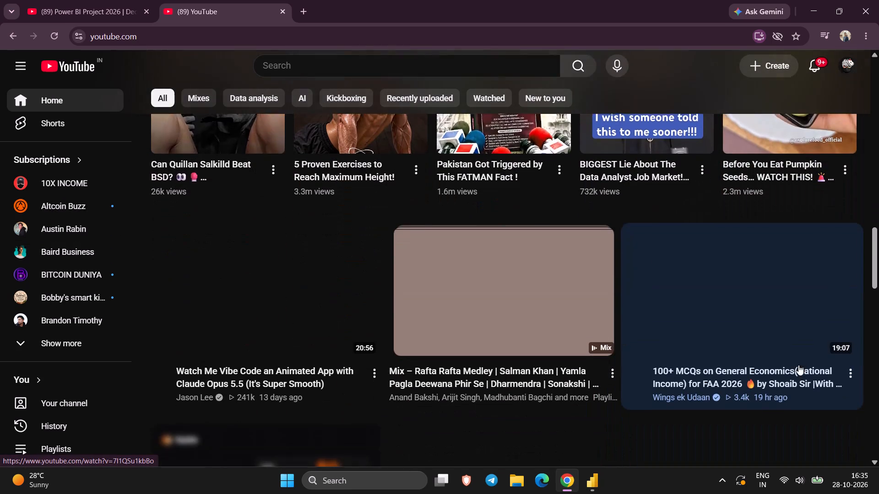
pyautogui.scroll(-5, 798, 365)
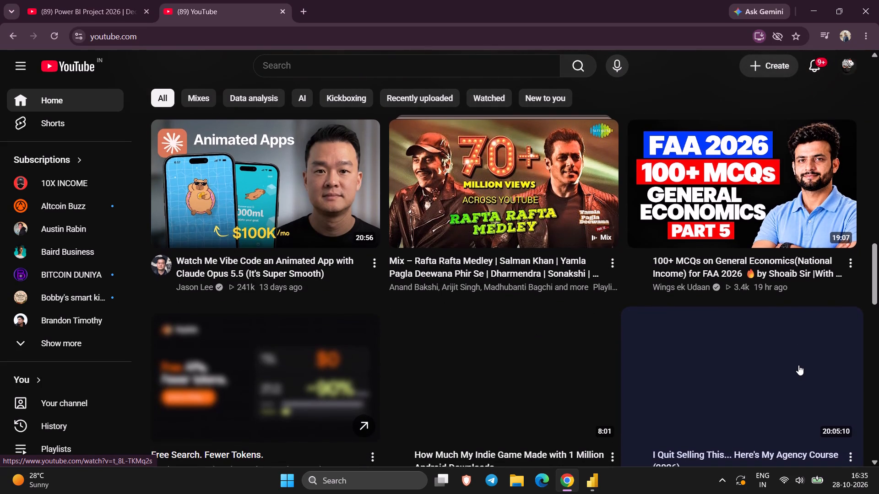
pyautogui.scroll(-1, 798, 365)
pyautogui.hscroll(1, 798, 365)
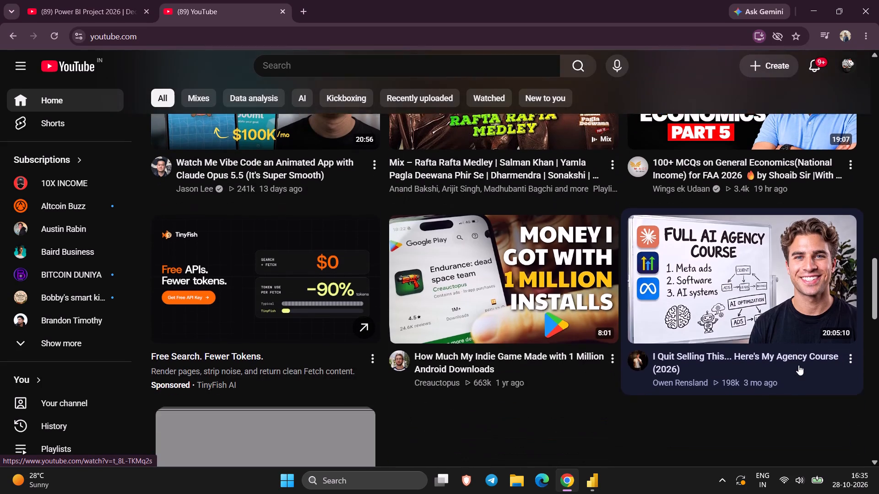
pyautogui.hscroll(1, 798, 365)
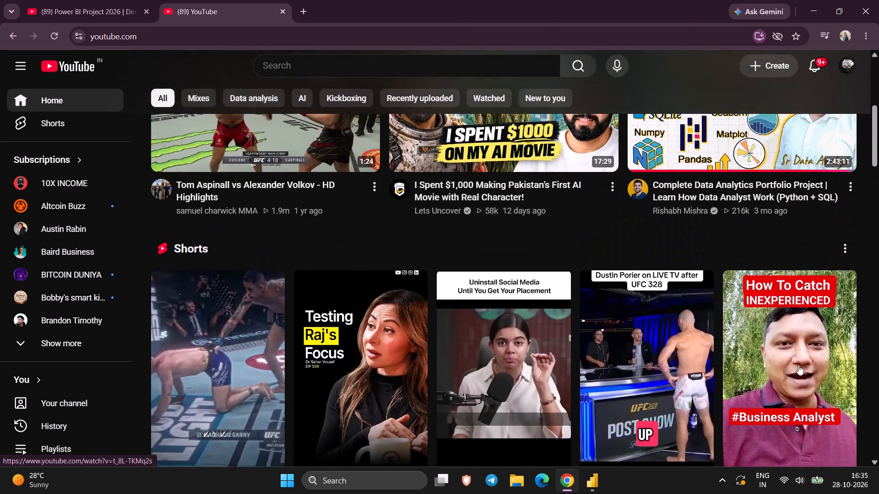
pyautogui.scroll(3, 798, 365)
pyautogui.scroll(-1, 798, 365)
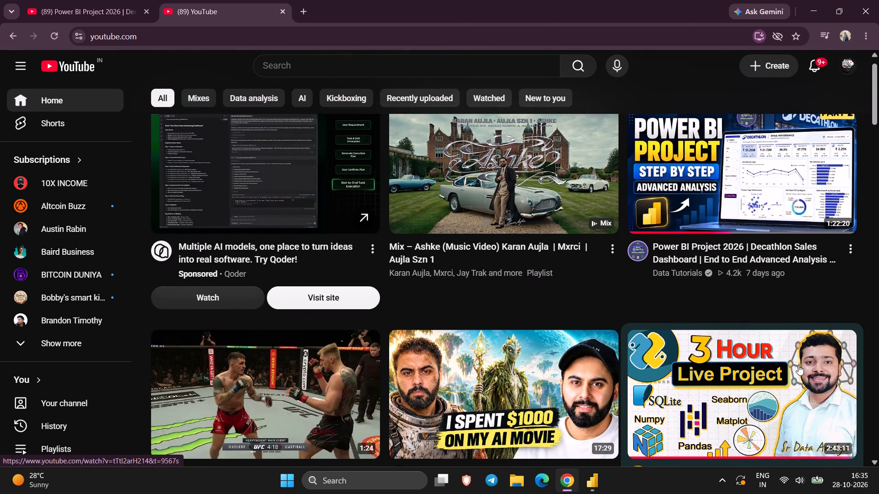
pyautogui.scroll(-1, 798, 365)
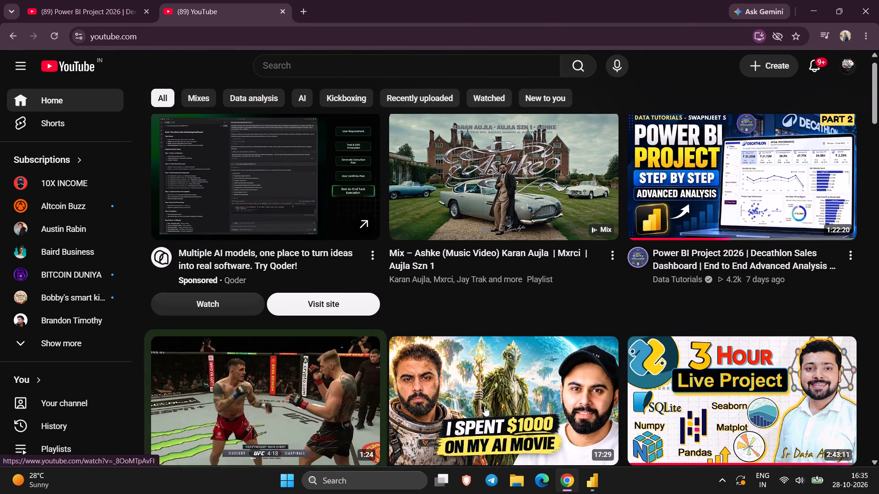
pyautogui.click(597, 484)
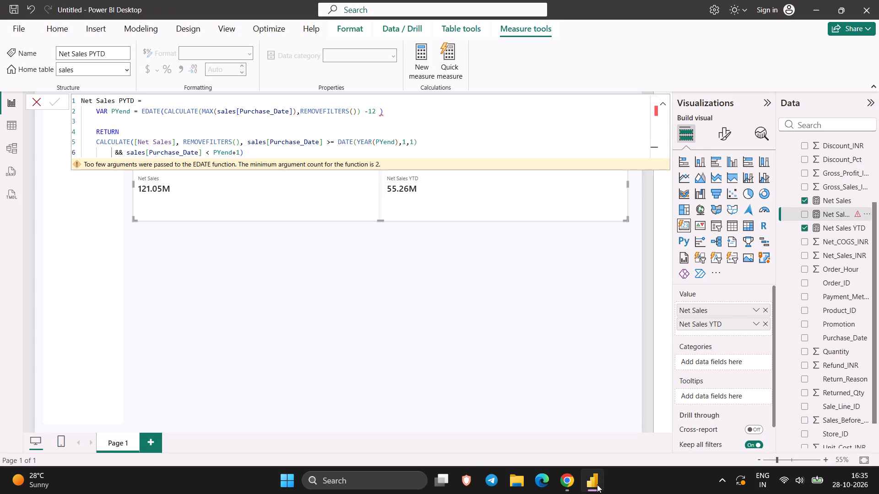
pyautogui.click(597, 484)
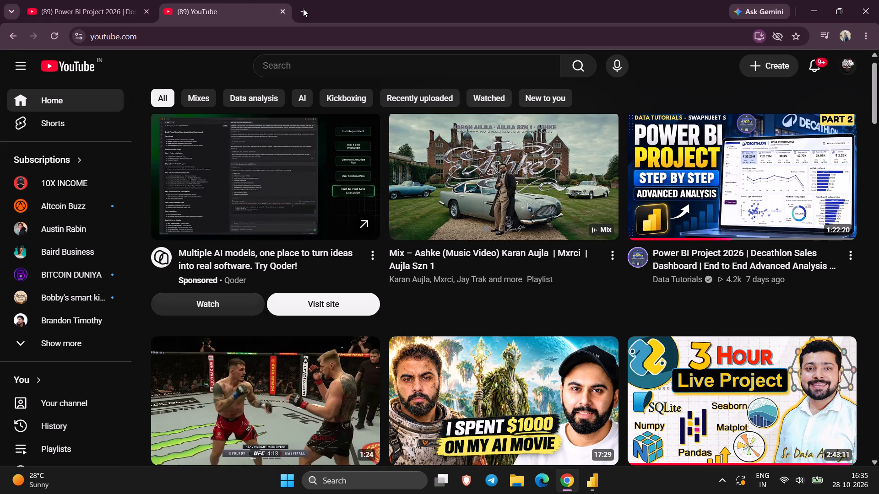
pyautogui.click(303, 9)
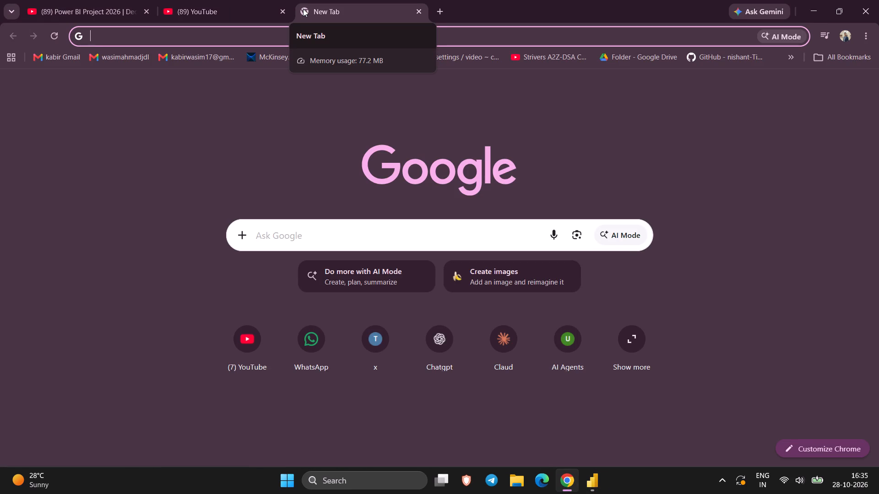
pyautogui.click(437, 352)
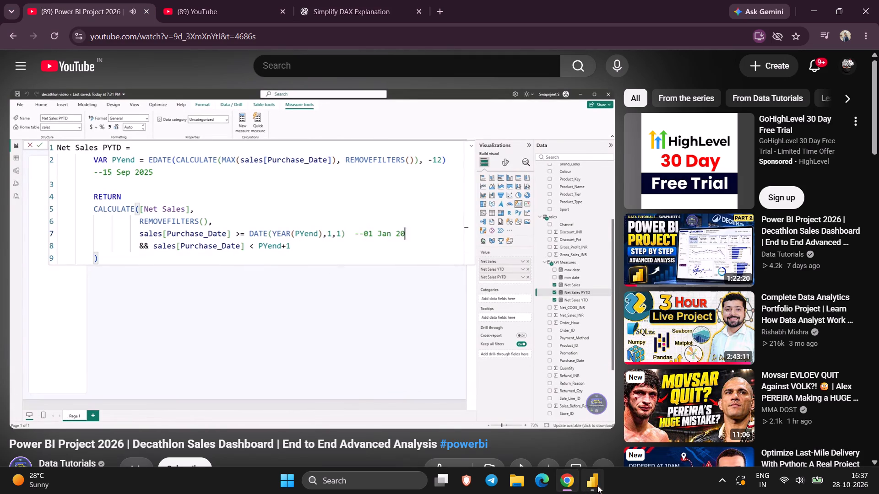
pyautogui.click(544, 416)
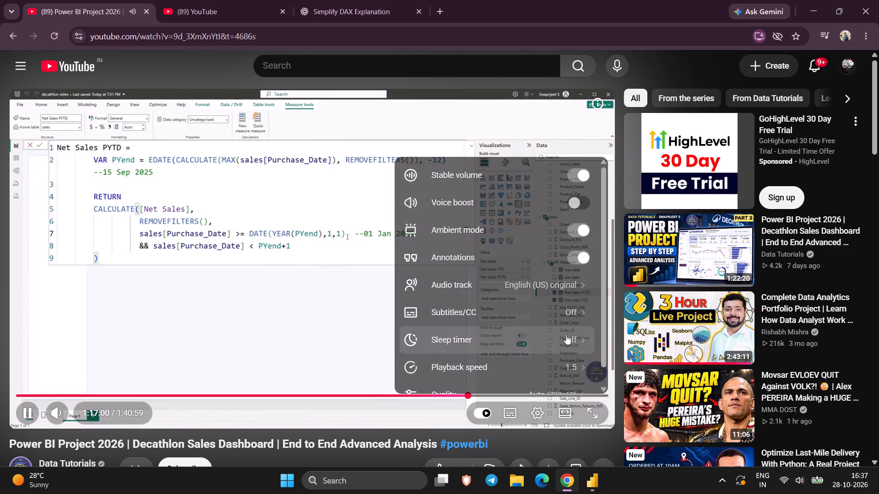
pyautogui.click(647, 71)
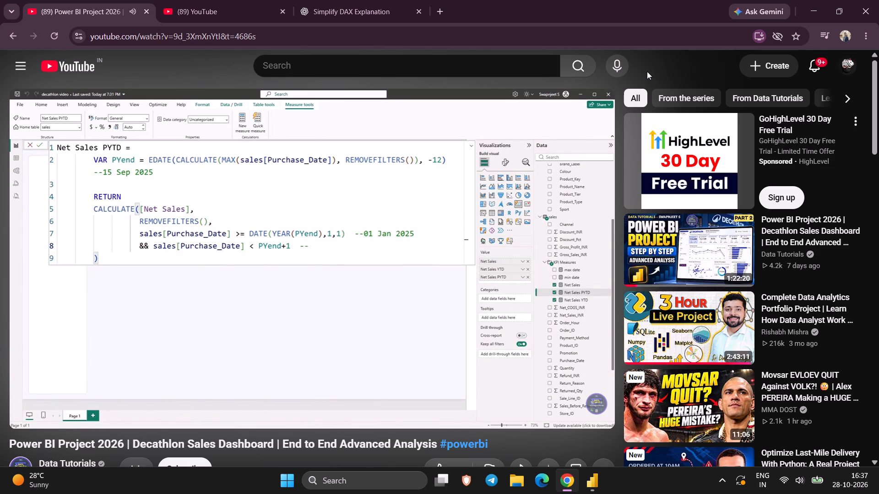
pyautogui.press('Right')
pyautogui.press('Right')
pyautogui.press('Right')
pyautogui.press('Right')
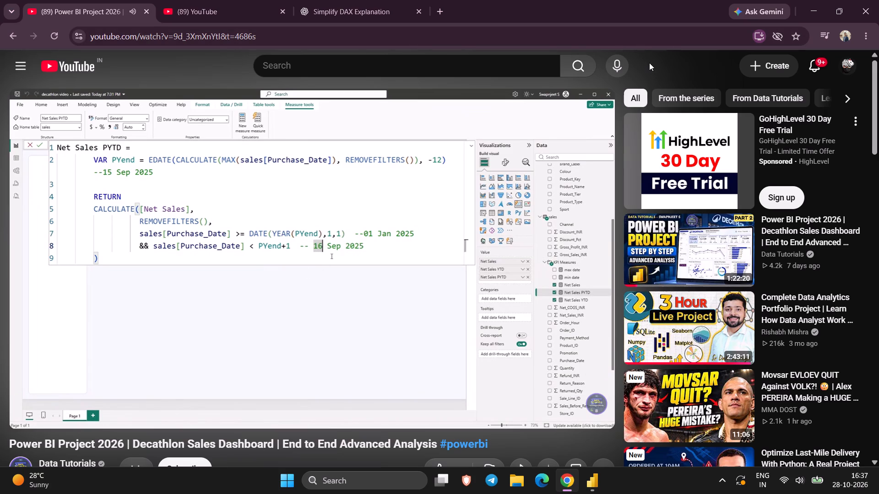
pyautogui.press('space')
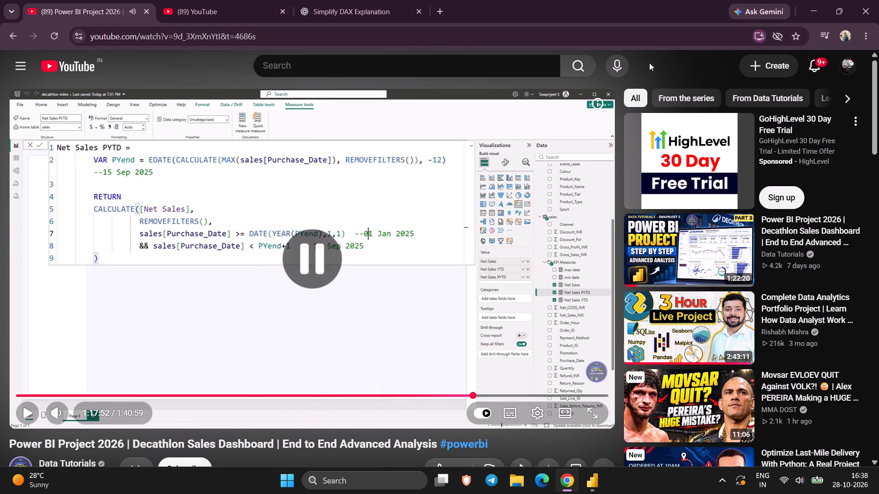
# Play the Decathlon tutorial onward to the Net Sales PYTD card check, pausing to examine the card's value without display units.
pyautogui.click(586, 491)
pyautogui.click(586, 491)
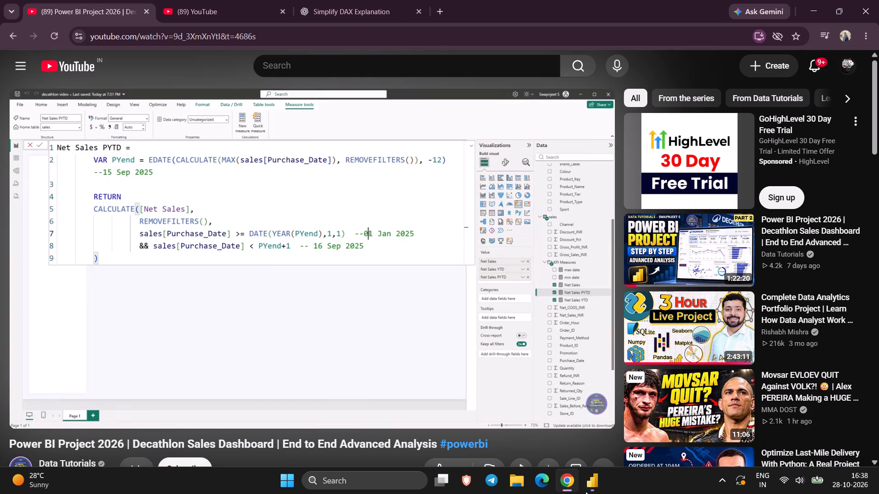
pyautogui.click(312, 292)
pyautogui.press('Right')
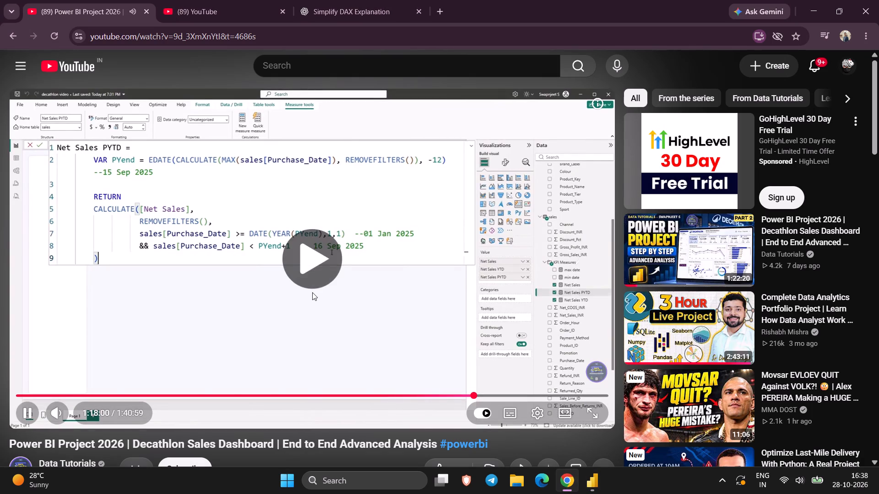
pyautogui.press('Right')
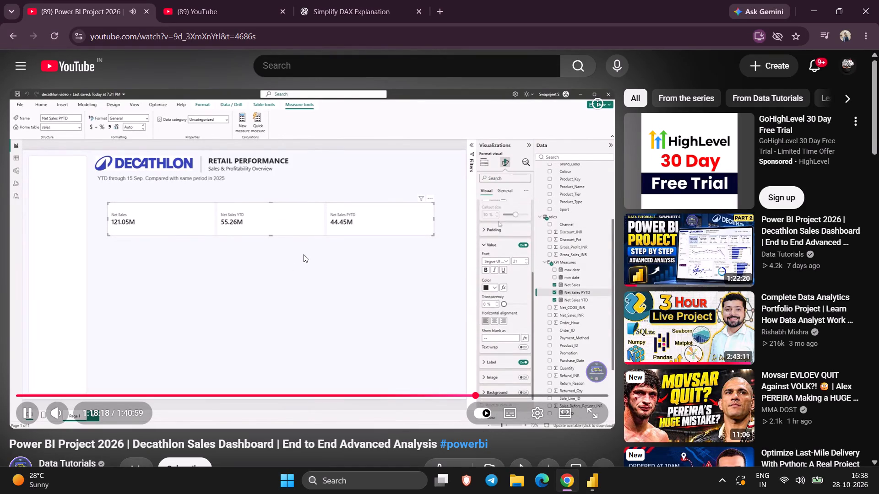
pyautogui.click(364, 255)
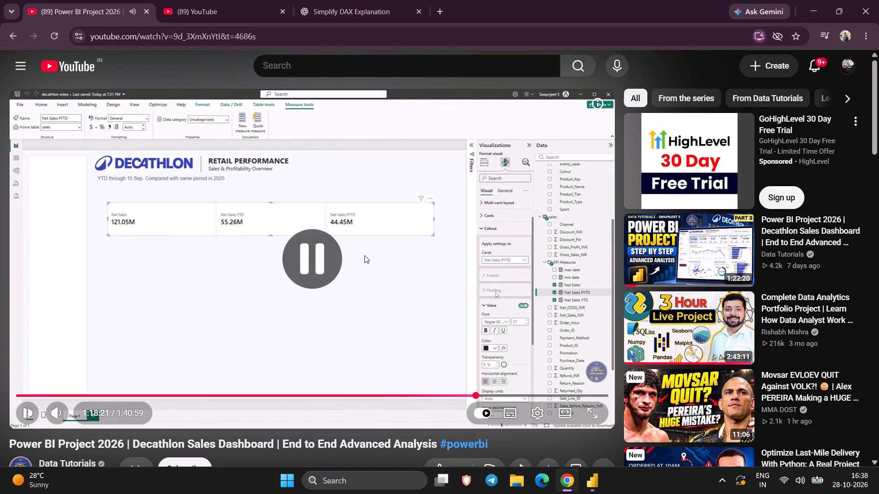
pyautogui.click(364, 255)
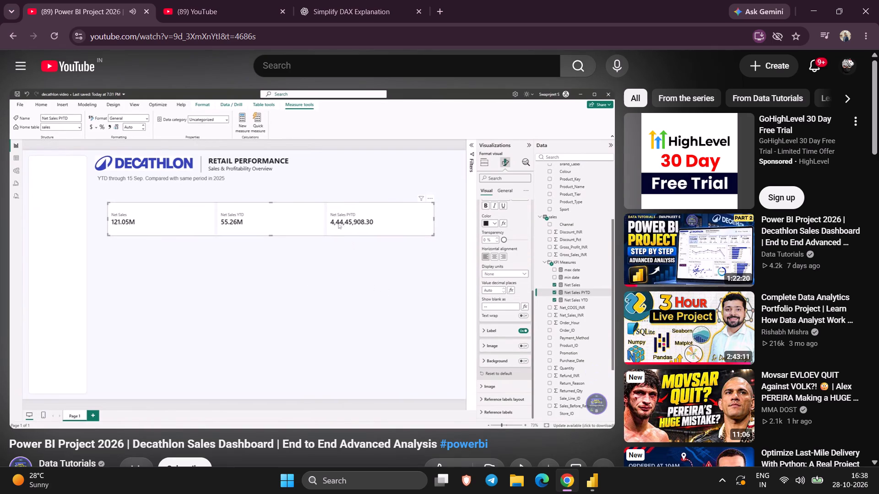
pyautogui.click(364, 255)
pyautogui.click(364, 255)
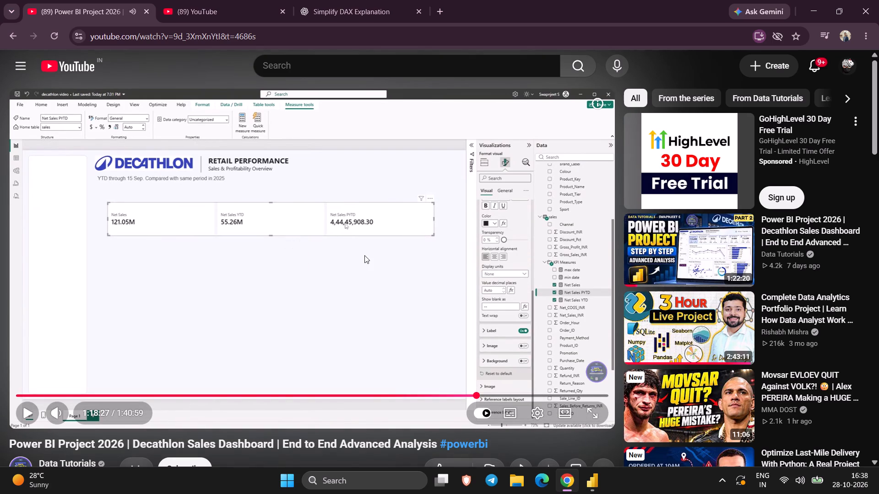
pyautogui.click(364, 255)
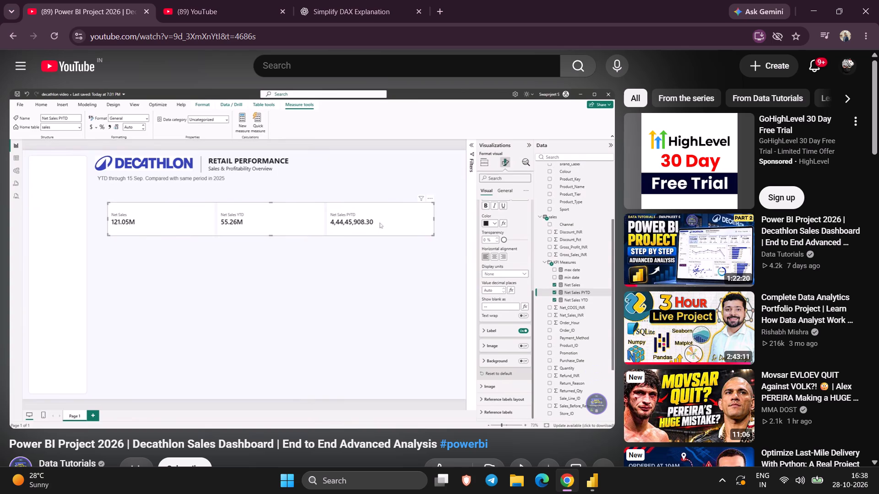
# Resume the tutorial and watch how the Net Sales YoY% measure is started with DIVIDE, pausing at its denominator argument.
pyautogui.press('space')
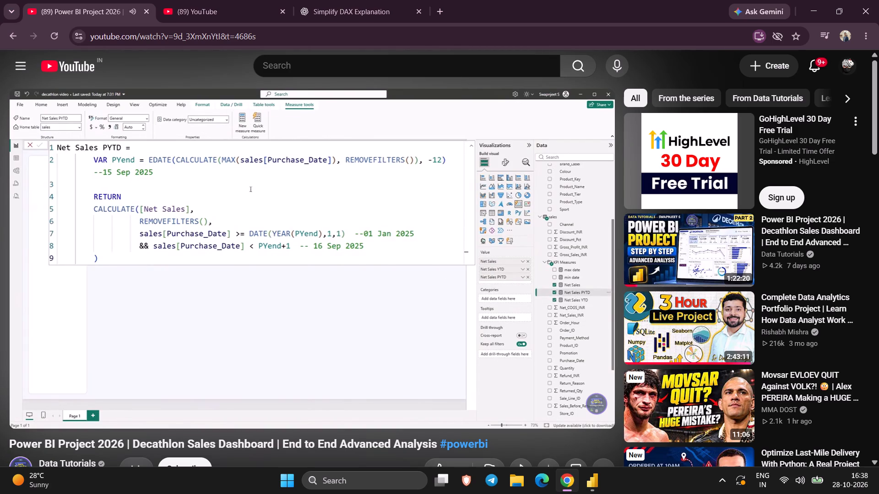
pyautogui.press('space')
pyautogui.press('space')
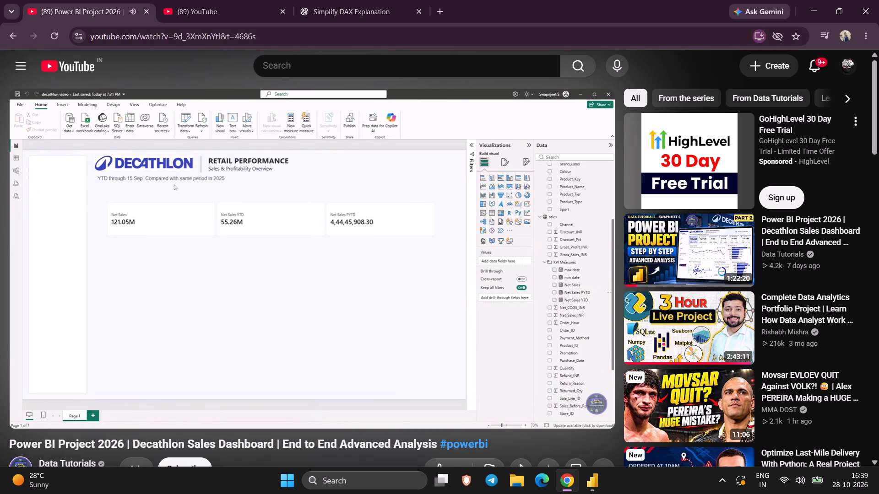
pyautogui.press('space')
pyautogui.press('space')
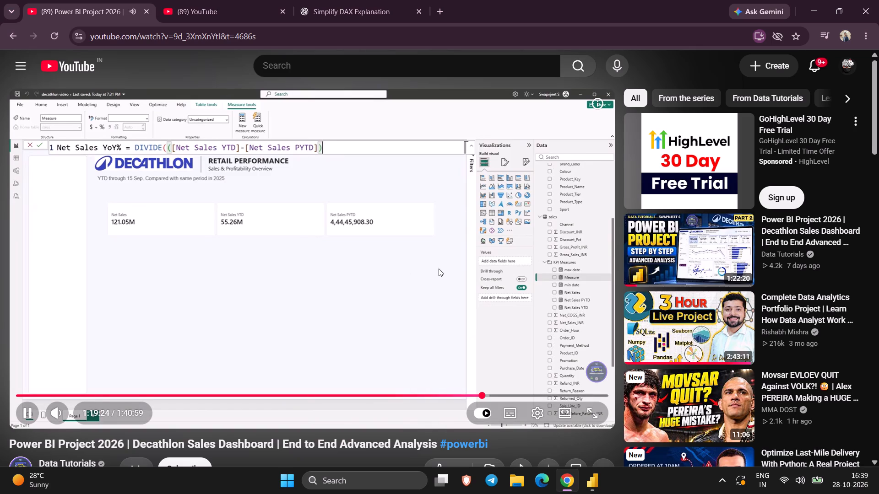
pyautogui.press('space')
pyautogui.press('space')
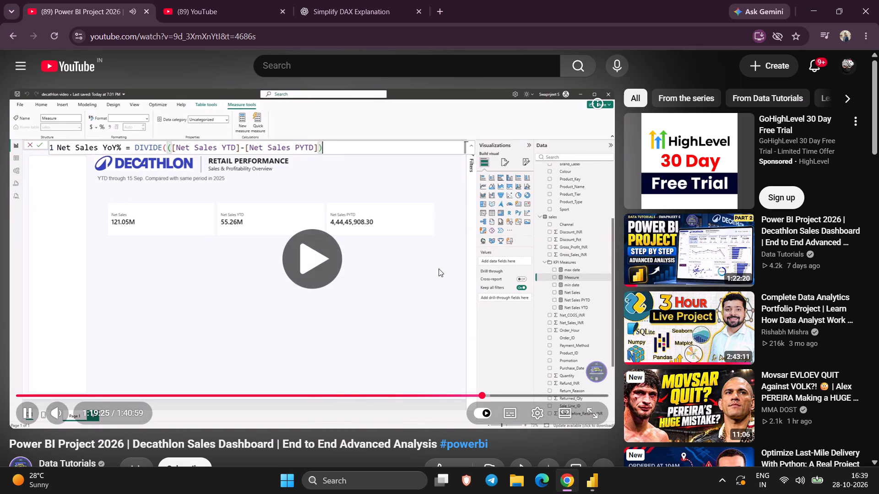
pyautogui.press('space')
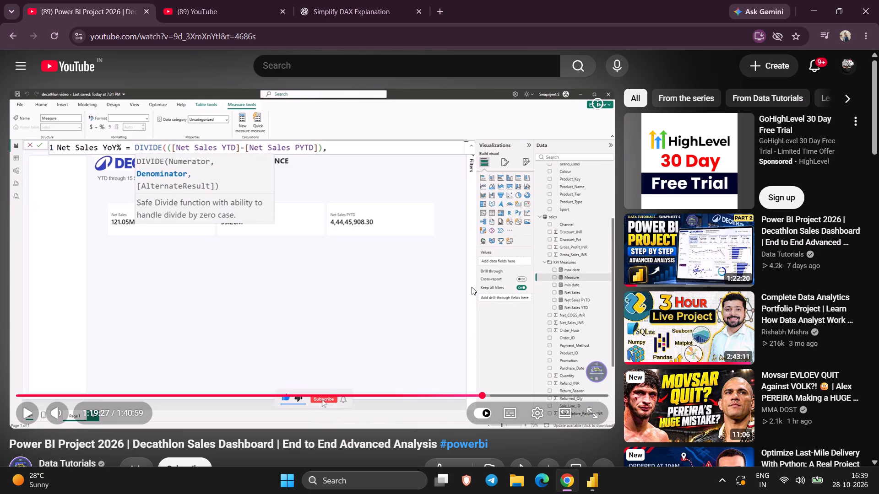
# Glance at the Power BI Desktop report, return to the tutorial and review the completed Net Sales YoY% formula and its addition to the card.
pyautogui.click(583, 475)
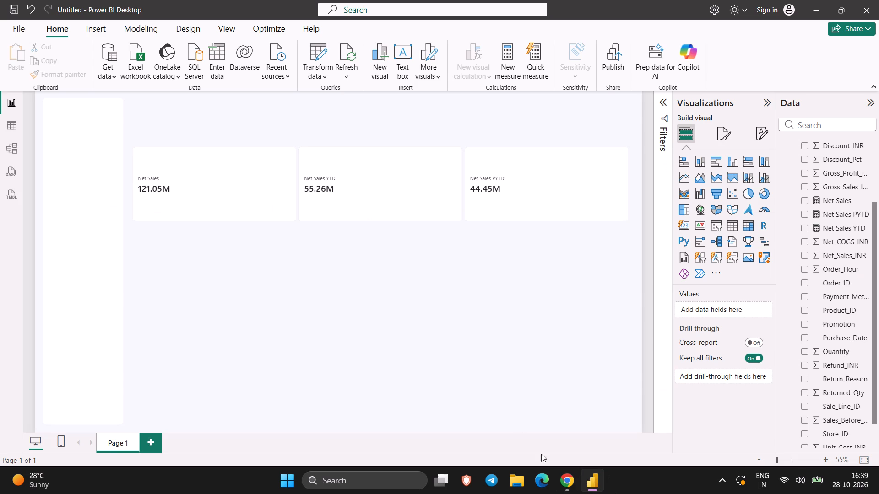
pyautogui.click(570, 493)
pyautogui.press('space')
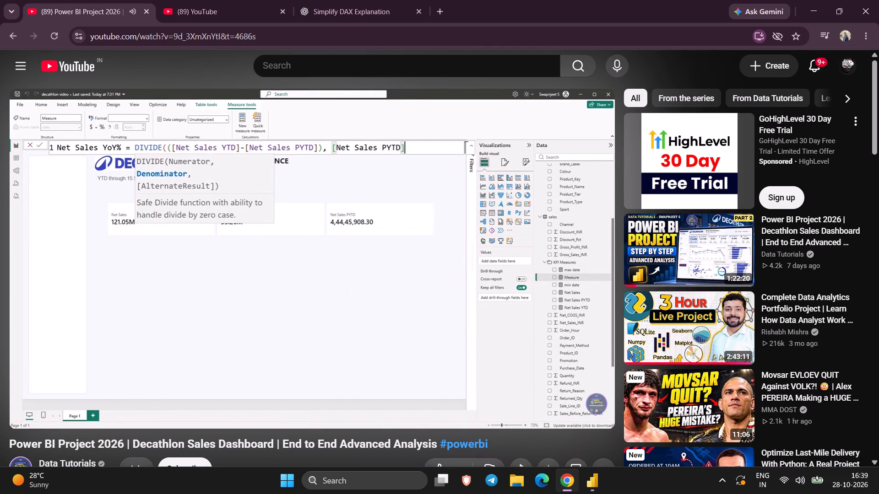
pyautogui.press('space')
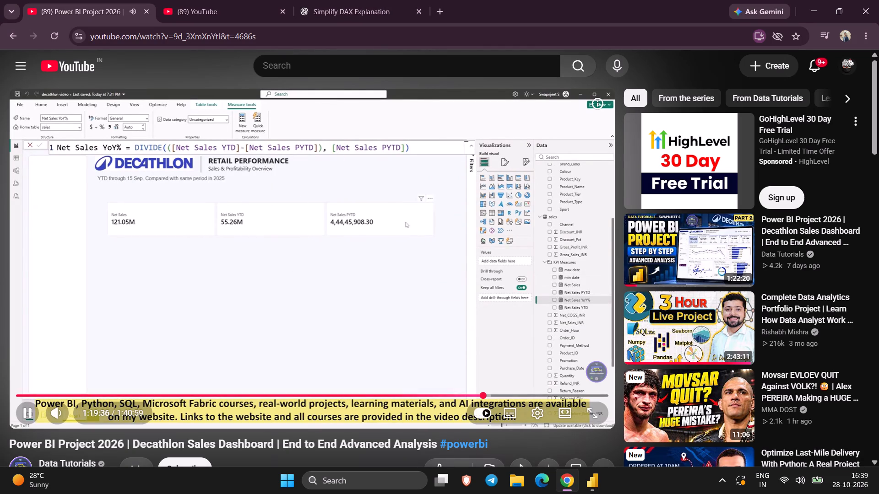
pyautogui.press('space')
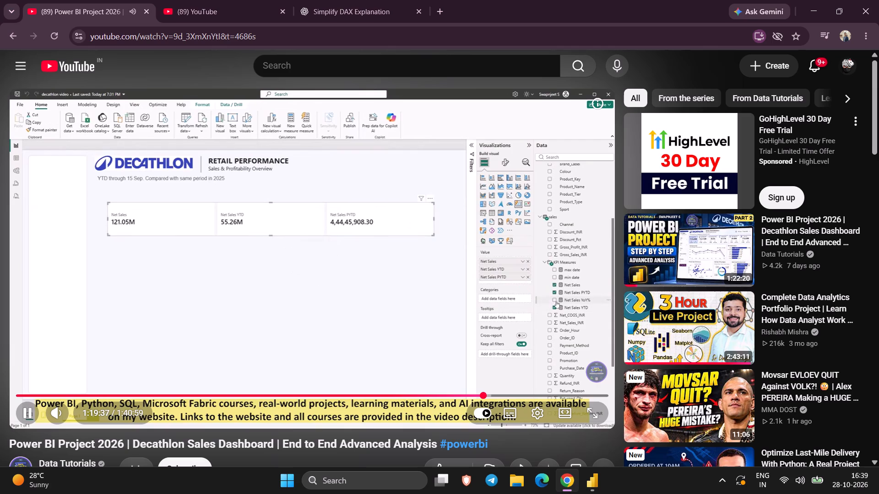
pyautogui.press('Left')
pyautogui.press('space')
pyautogui.press('space')
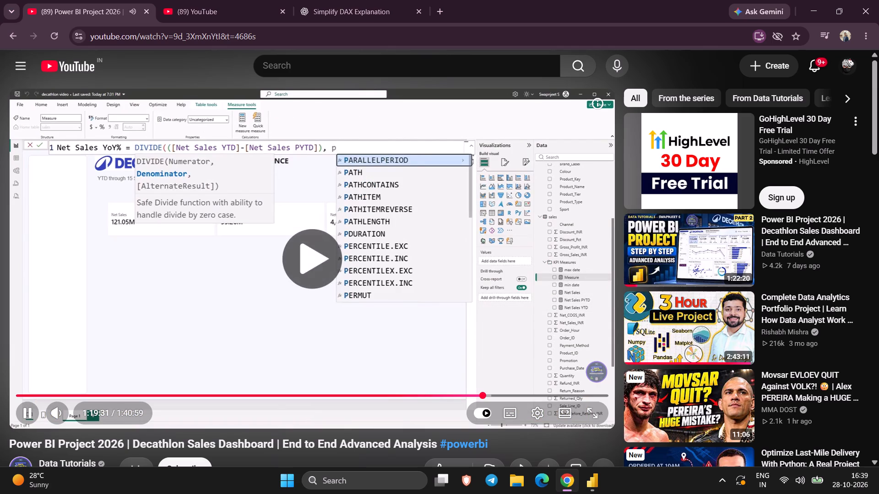
pyautogui.press('space')
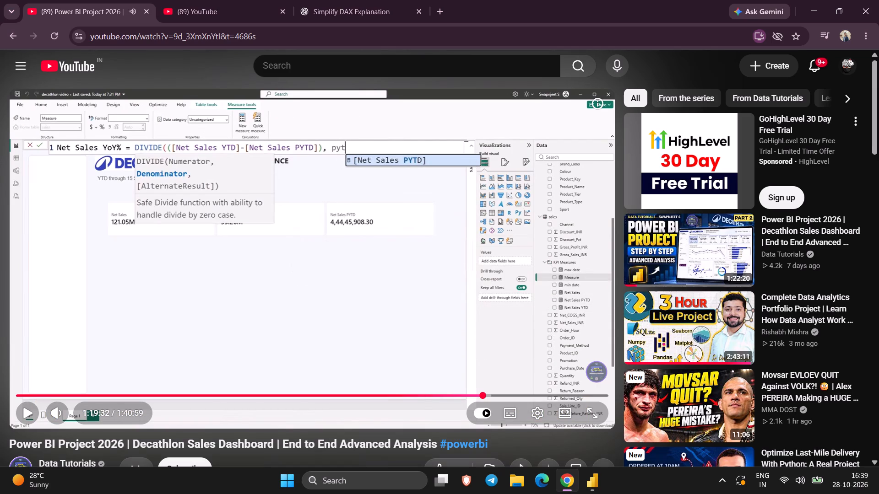
pyautogui.press('space')
pyautogui.press('Right')
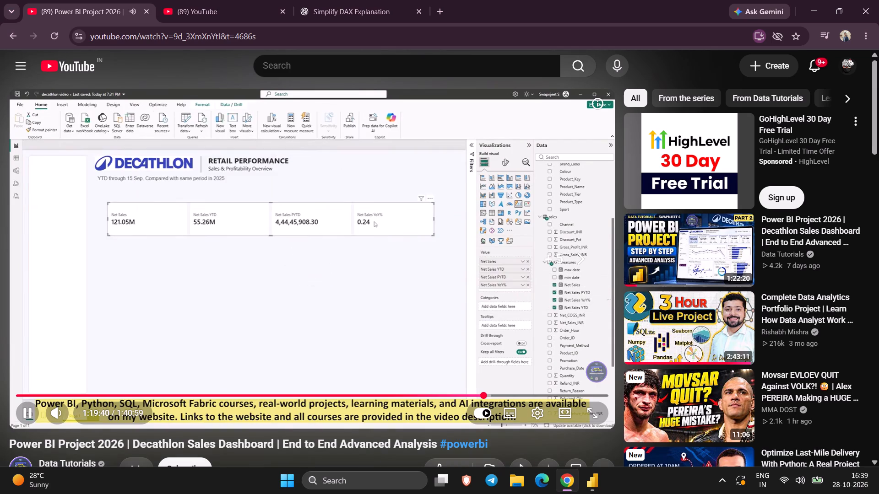
pyautogui.press('space')
pyautogui.press('space')
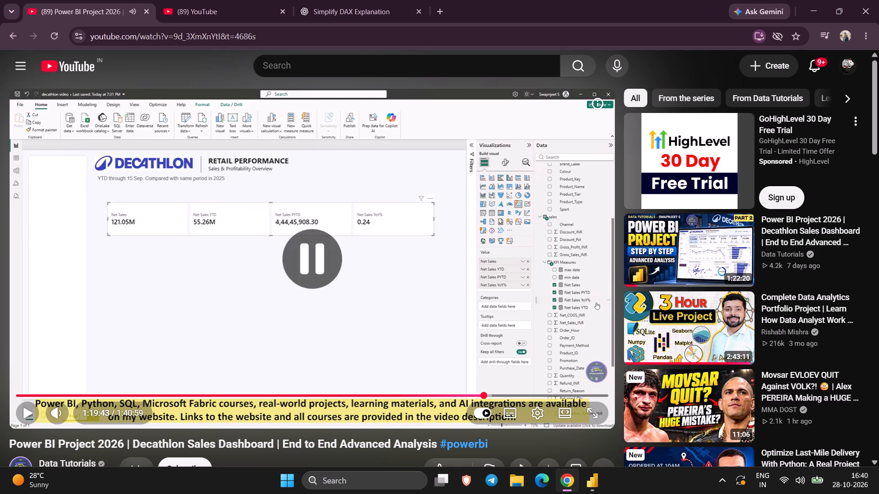